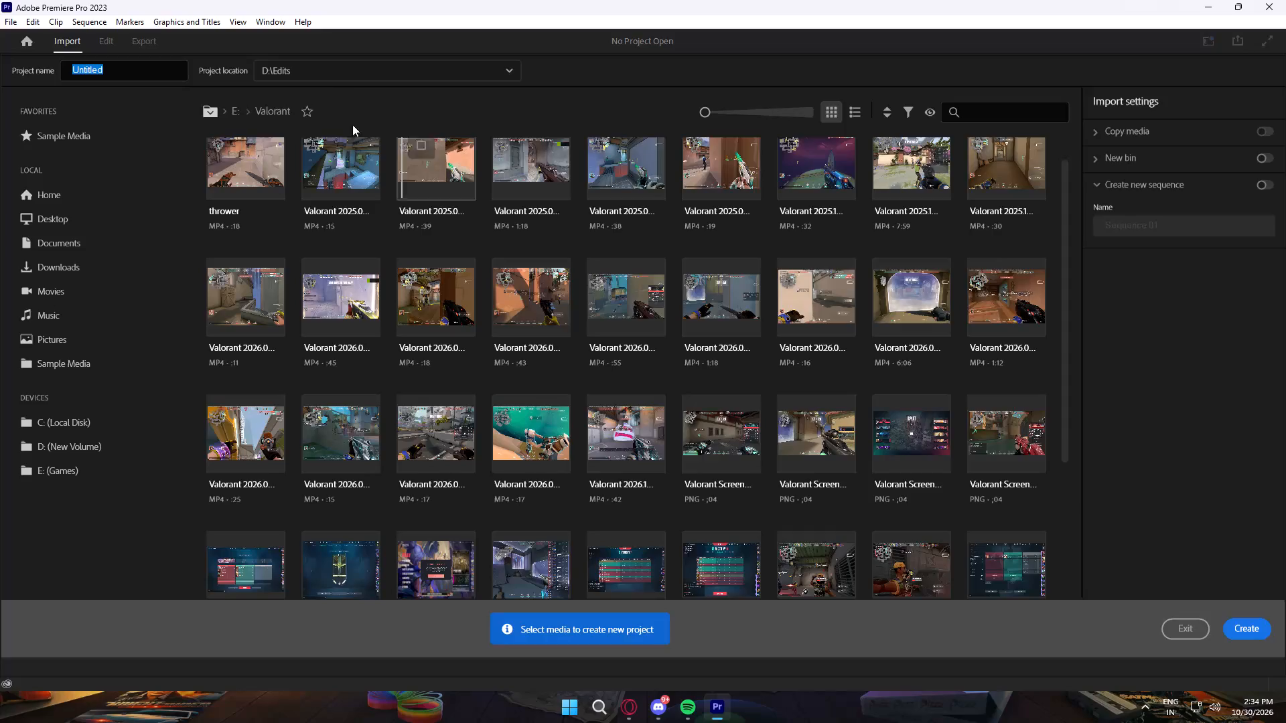
Create a new project named "yakuza 0" in the D:\Edits location without selecting any media.
click(149, 78)
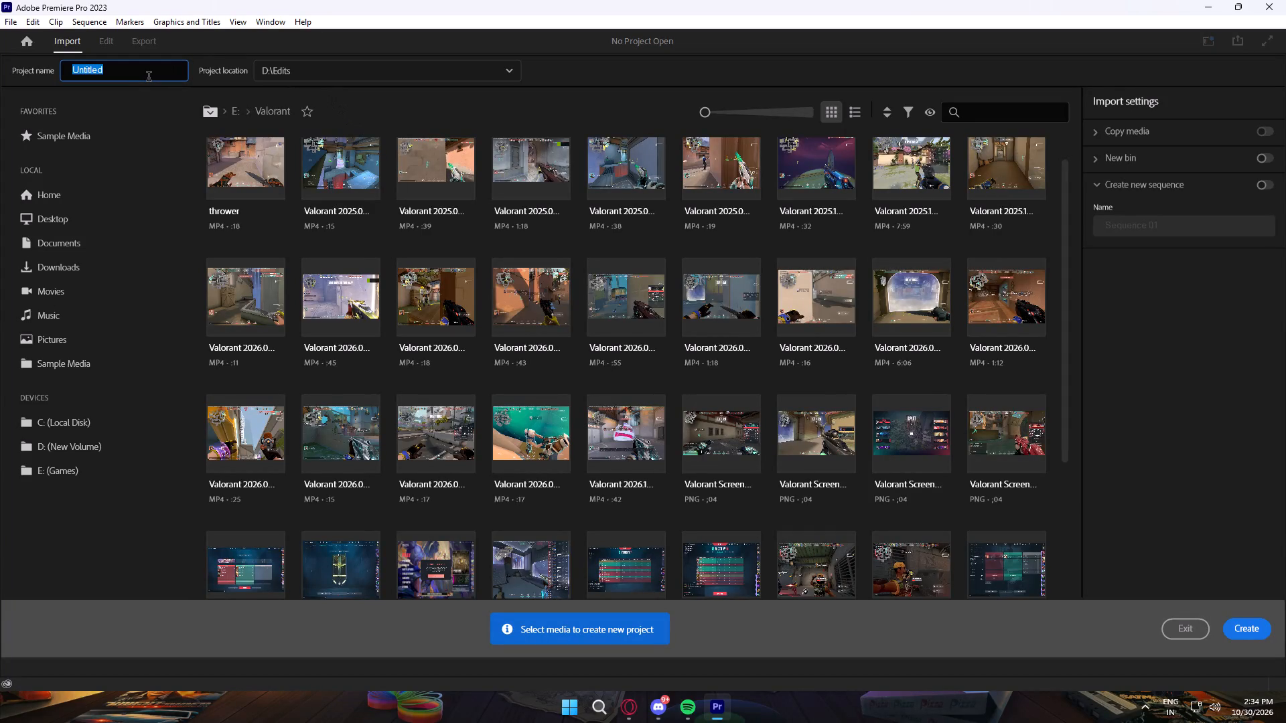
key(BackSpace)
key(y)
text(akuza 0)
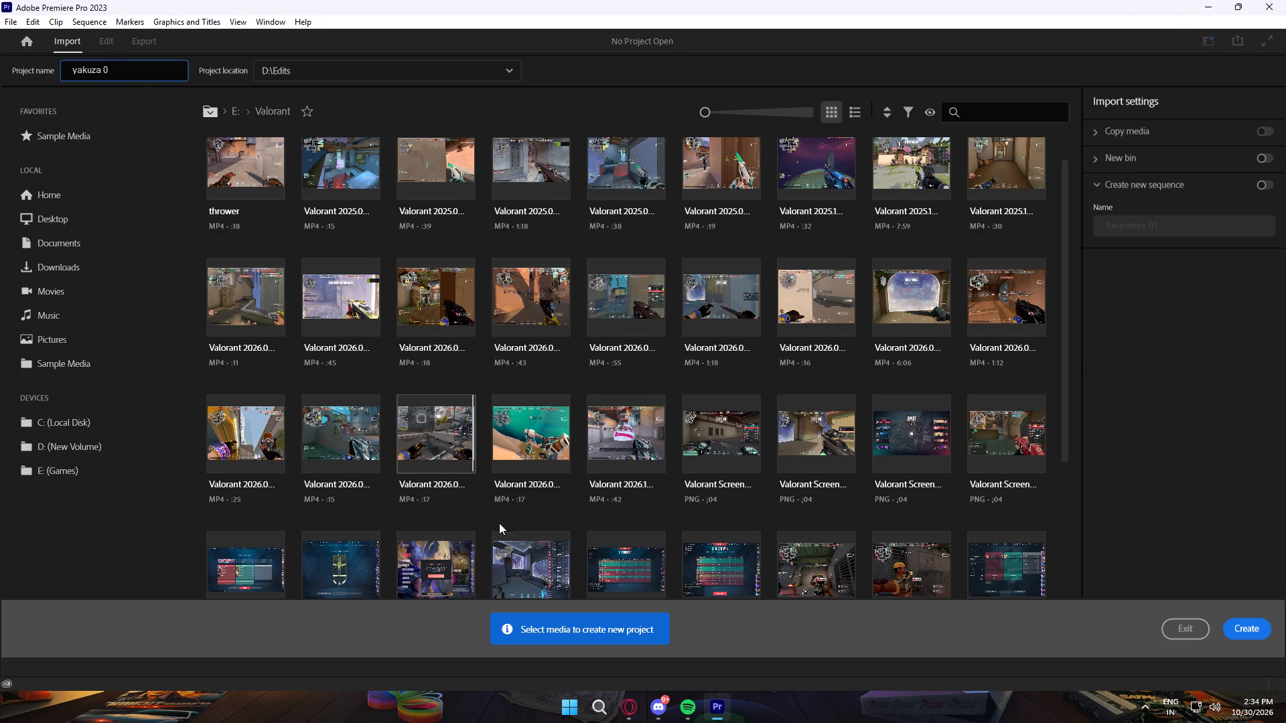
click(1255, 631)
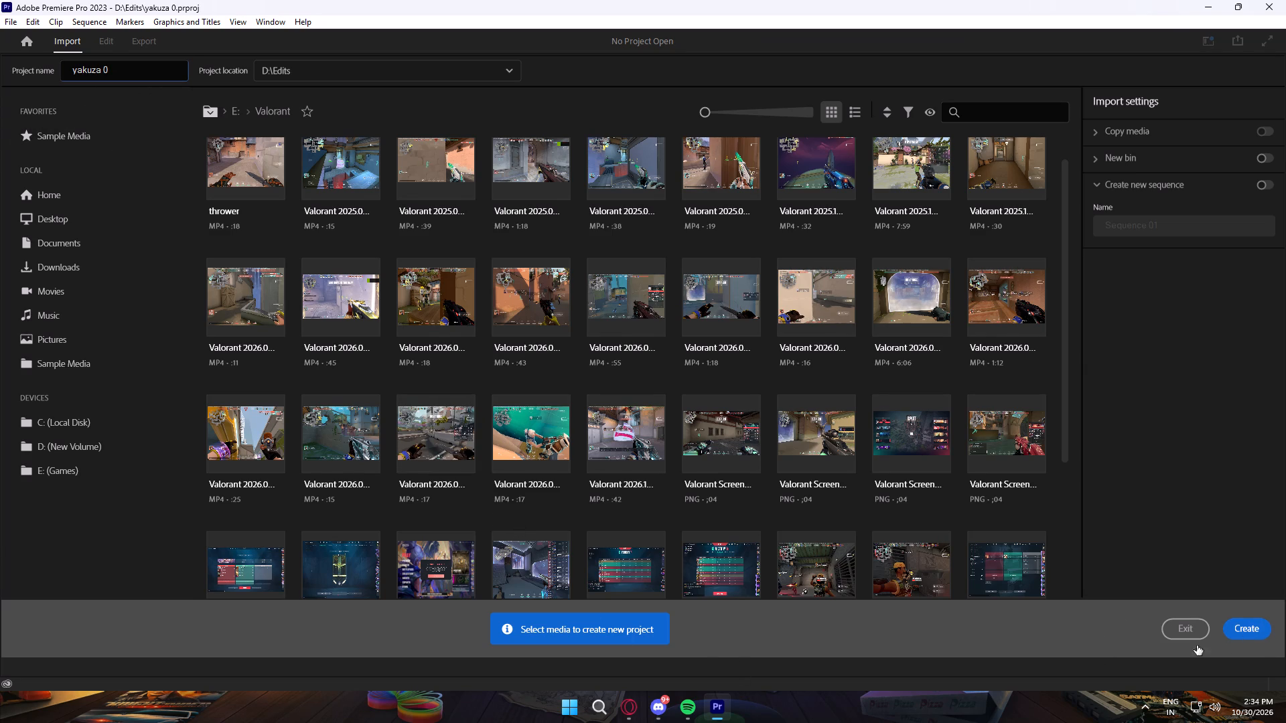
click(1244, 632)
Browse the import view to the Yakuza 0 folder on the E: (Games) drive.
click(76, 43)
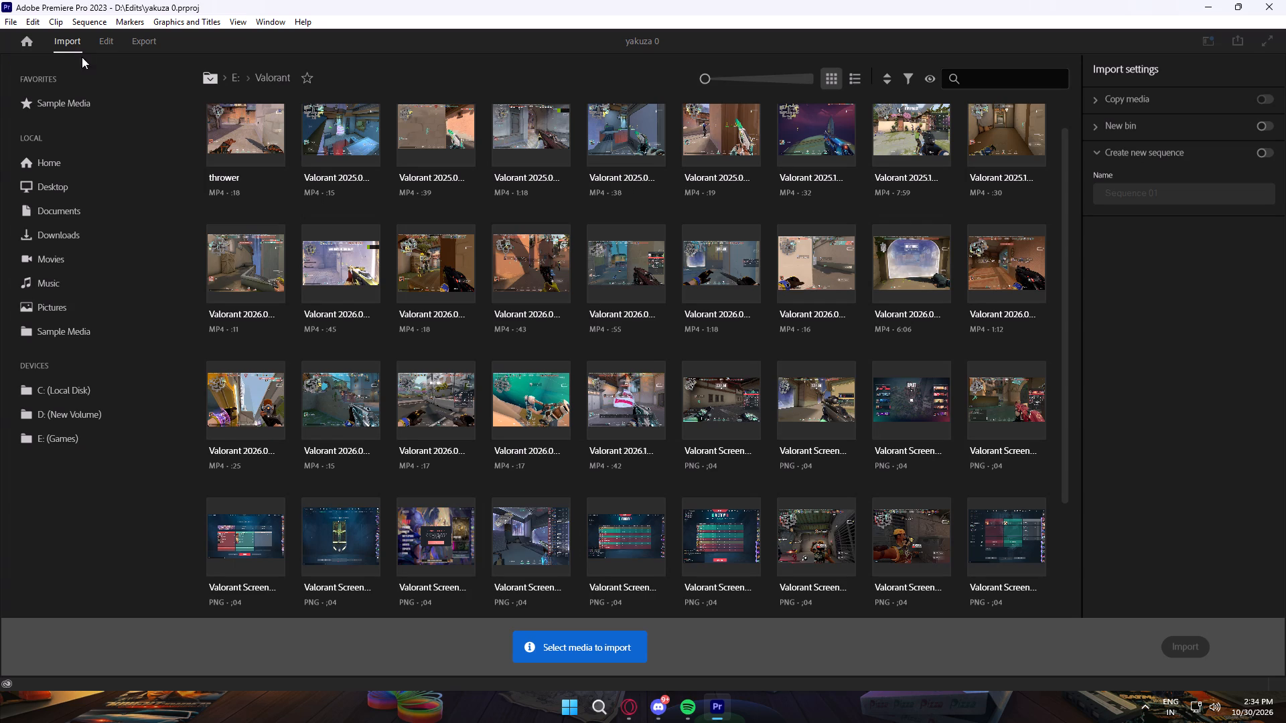
click(237, 80)
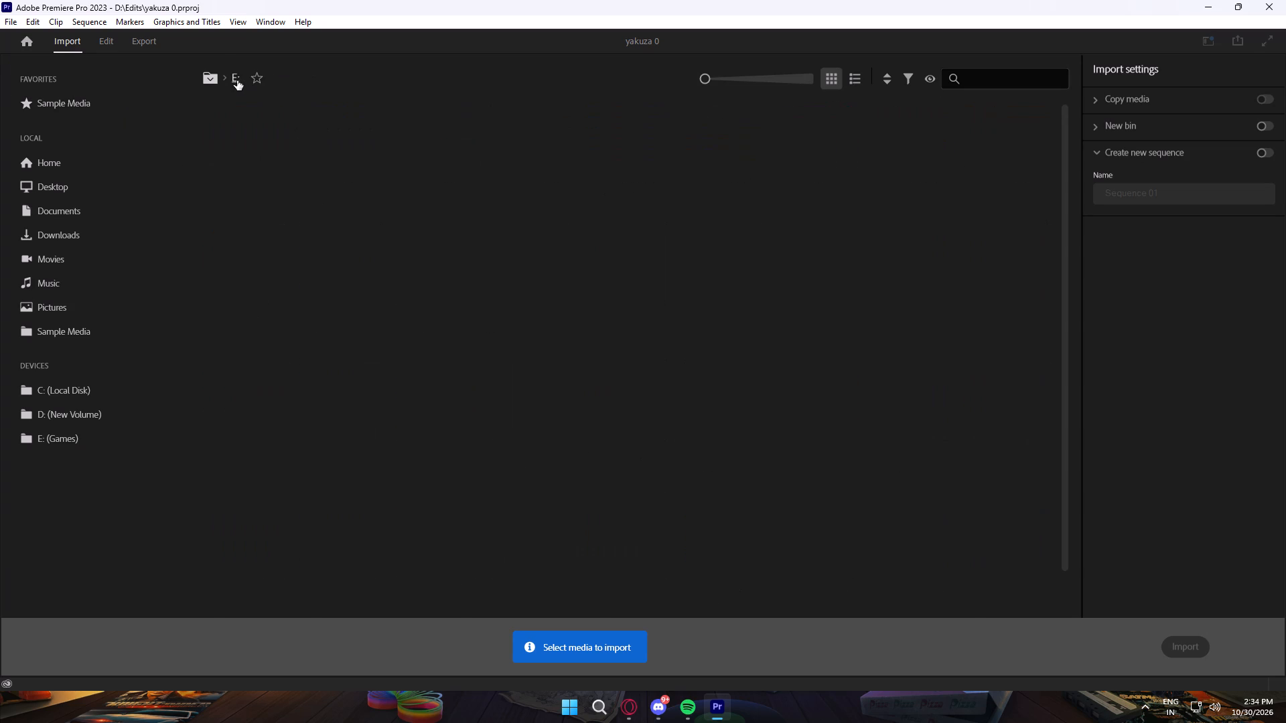
scroll(349, 315, down, 7)
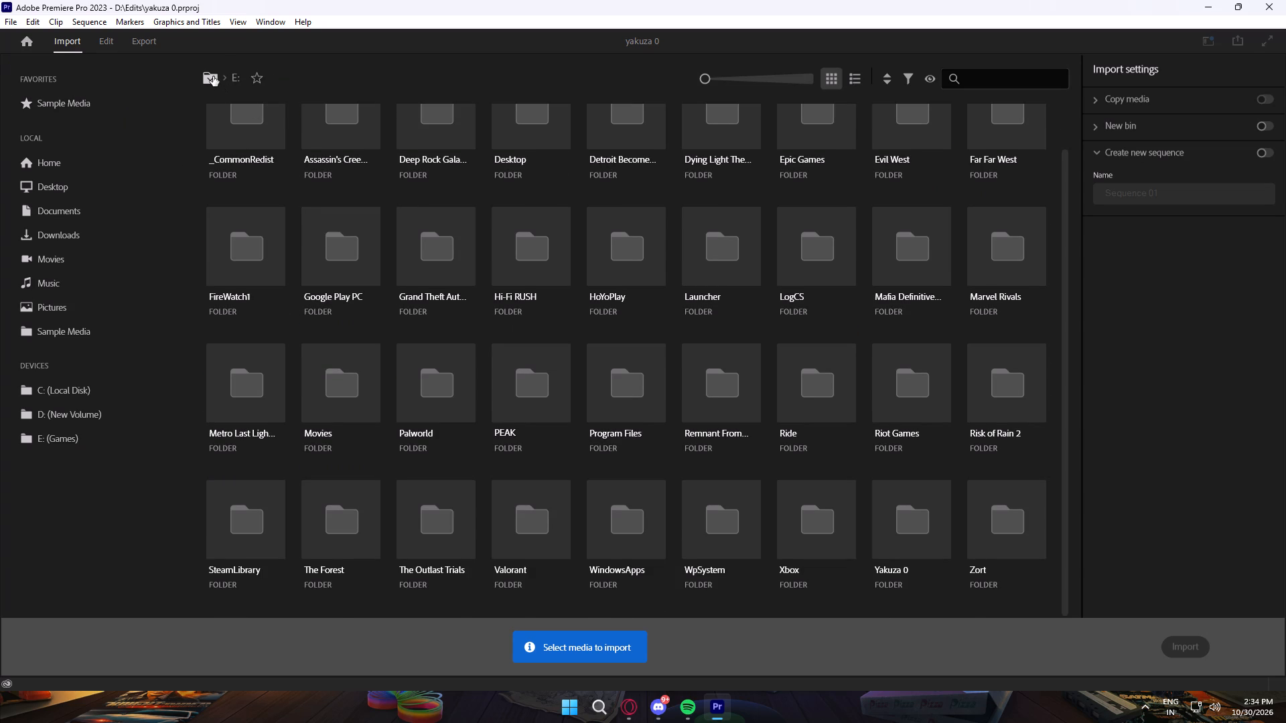
click(213, 76)
click(224, 77)
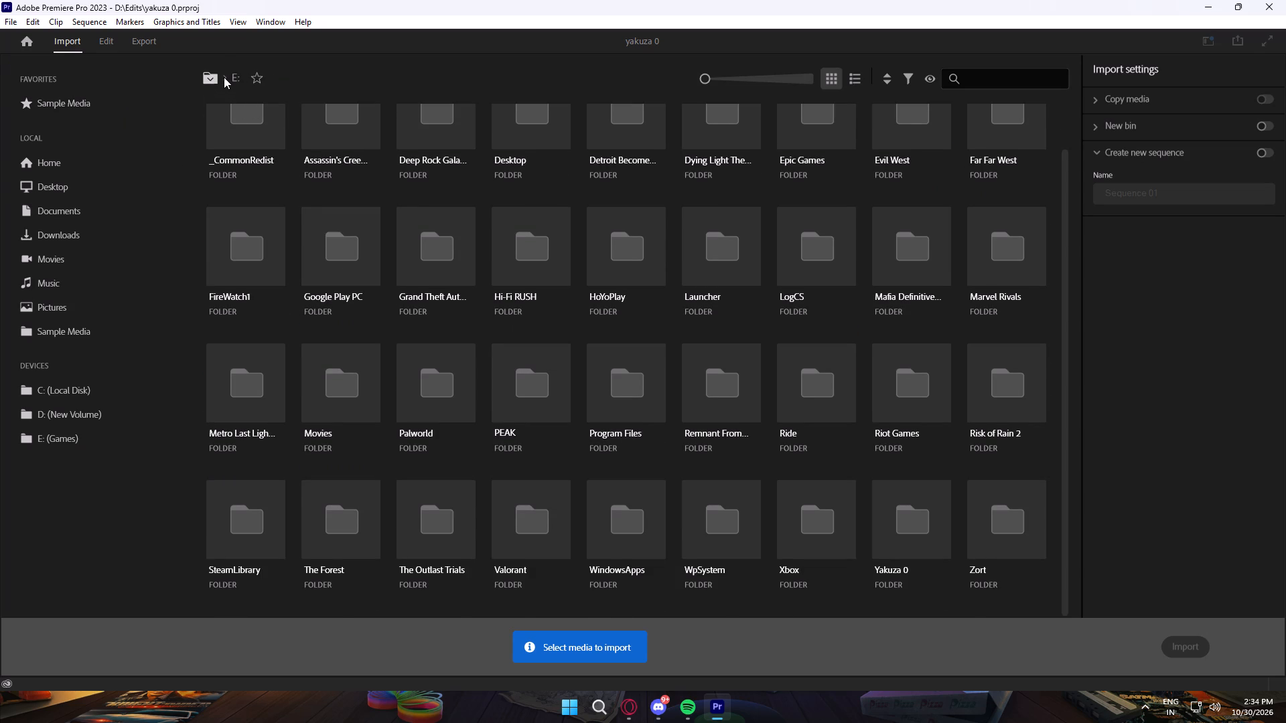
click(224, 77)
click(215, 78)
click(212, 78)
scroll(620, 264, up, 5)
scroll(541, 242, down, 8)
scroll(536, 246, up, 8)
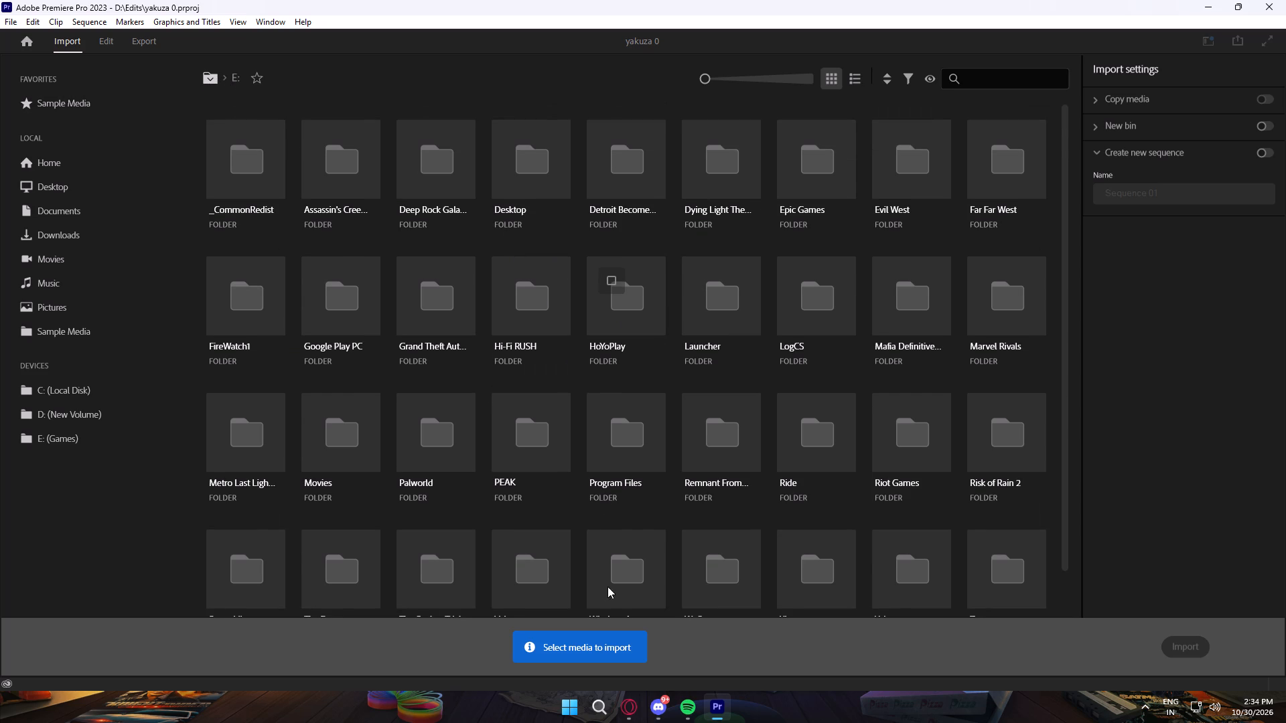
click(224, 78)
double_click(210, 78)
click(88, 435)
scroll(622, 316, down, 7)
double_click(887, 543)
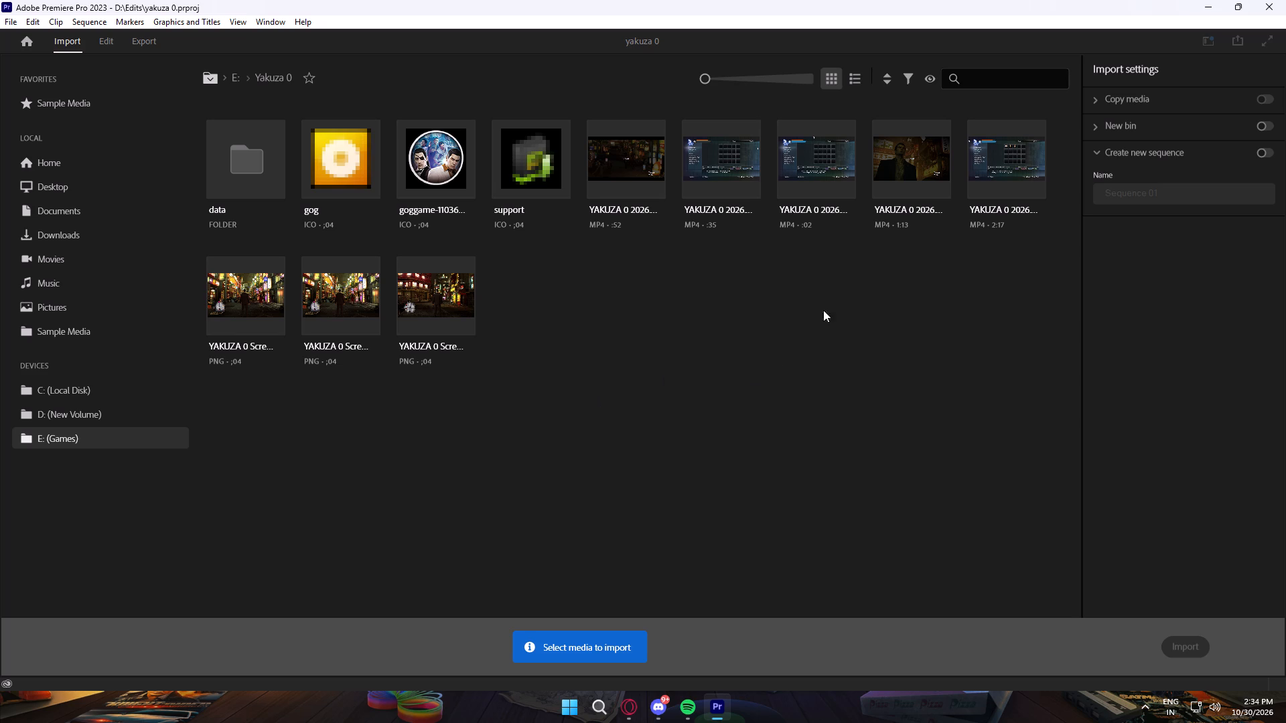
Import the 2:17 YAKUZA 0 MP4 clip into the project.
click(1045, 177)
click(1251, 660)
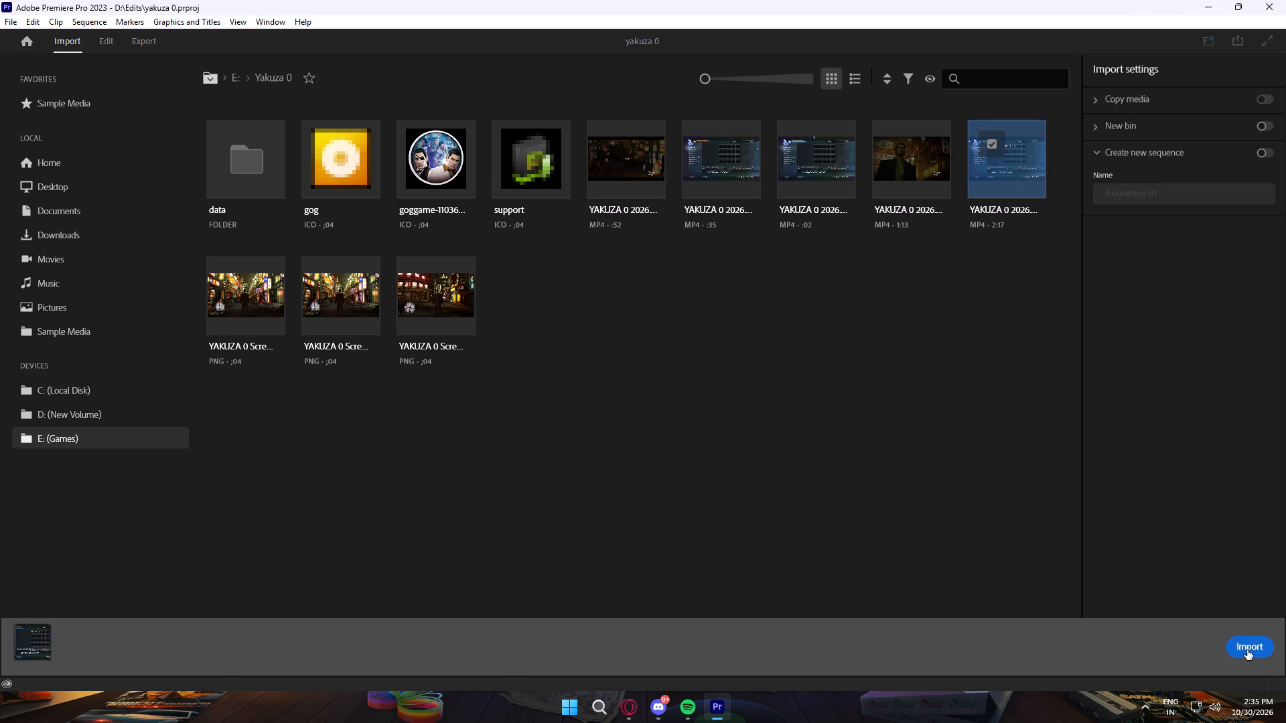
click(1247, 650)
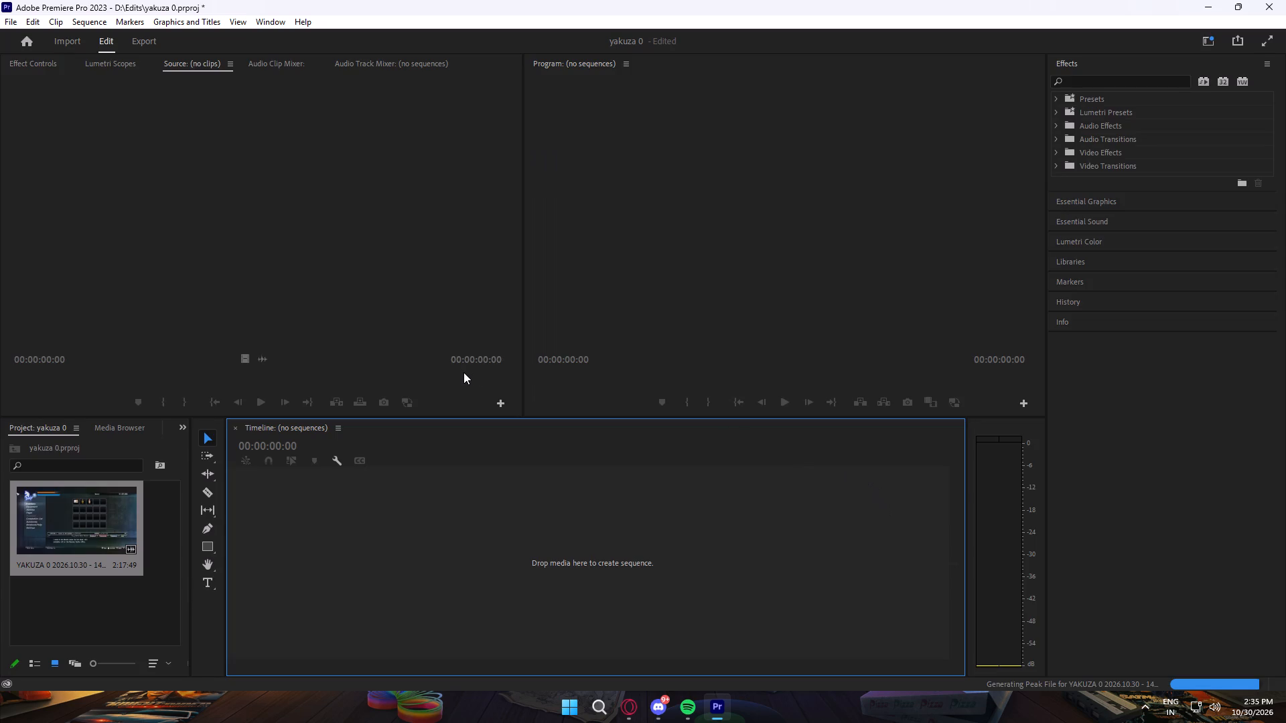
Create a sequence from the imported YAKUZA 0 clip by placing it in the empty timeline.
click(104, 507)
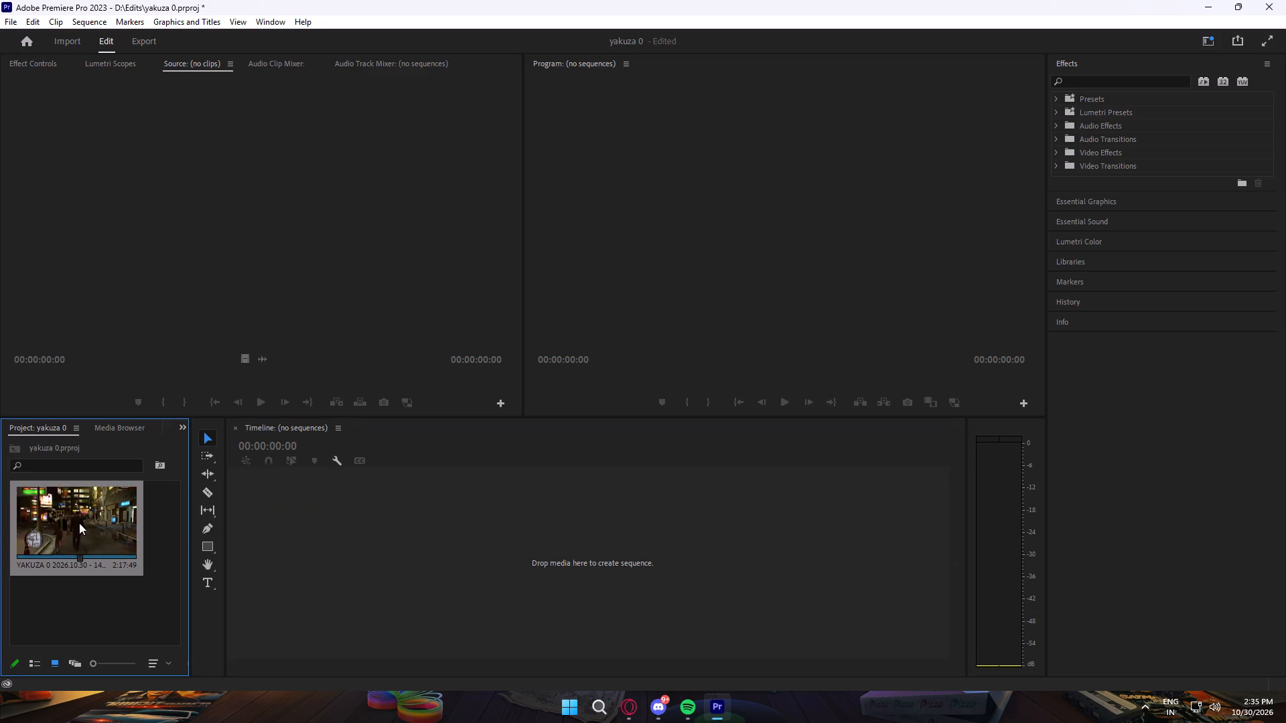
drag(79, 526, 535, 580)
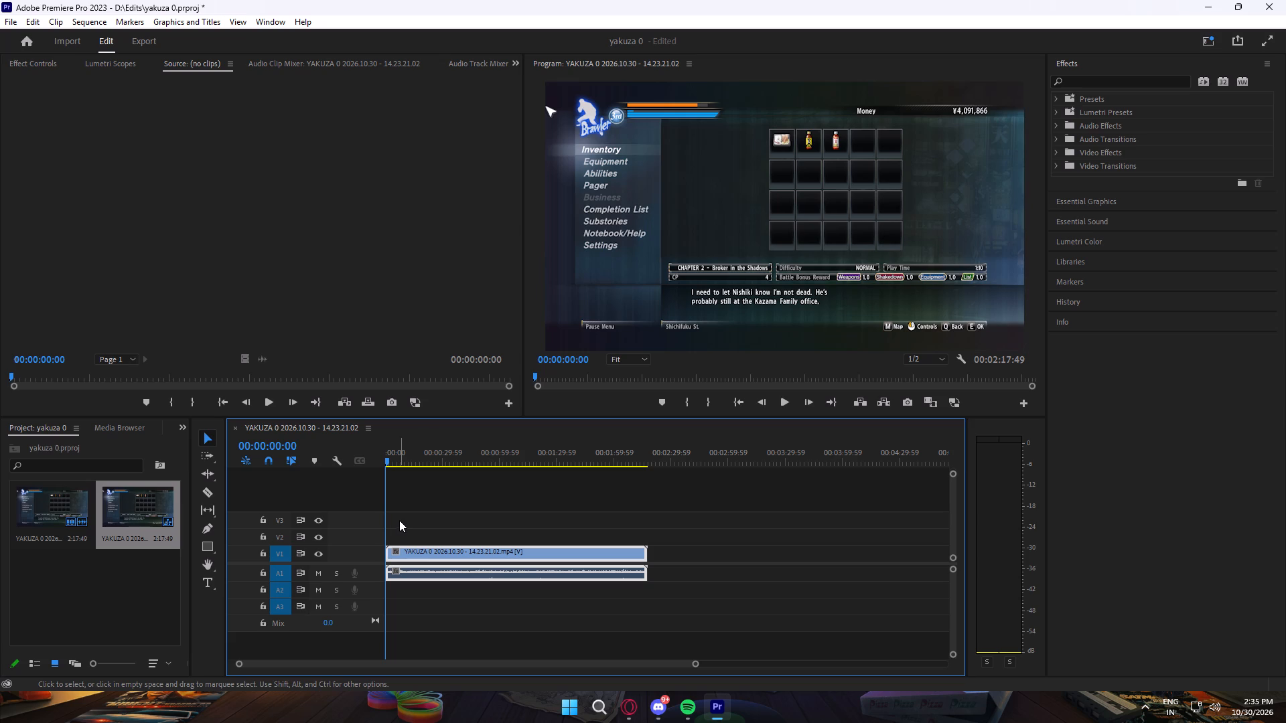
Start a new sequence and set its editing mode to Custom.
click(12, 19)
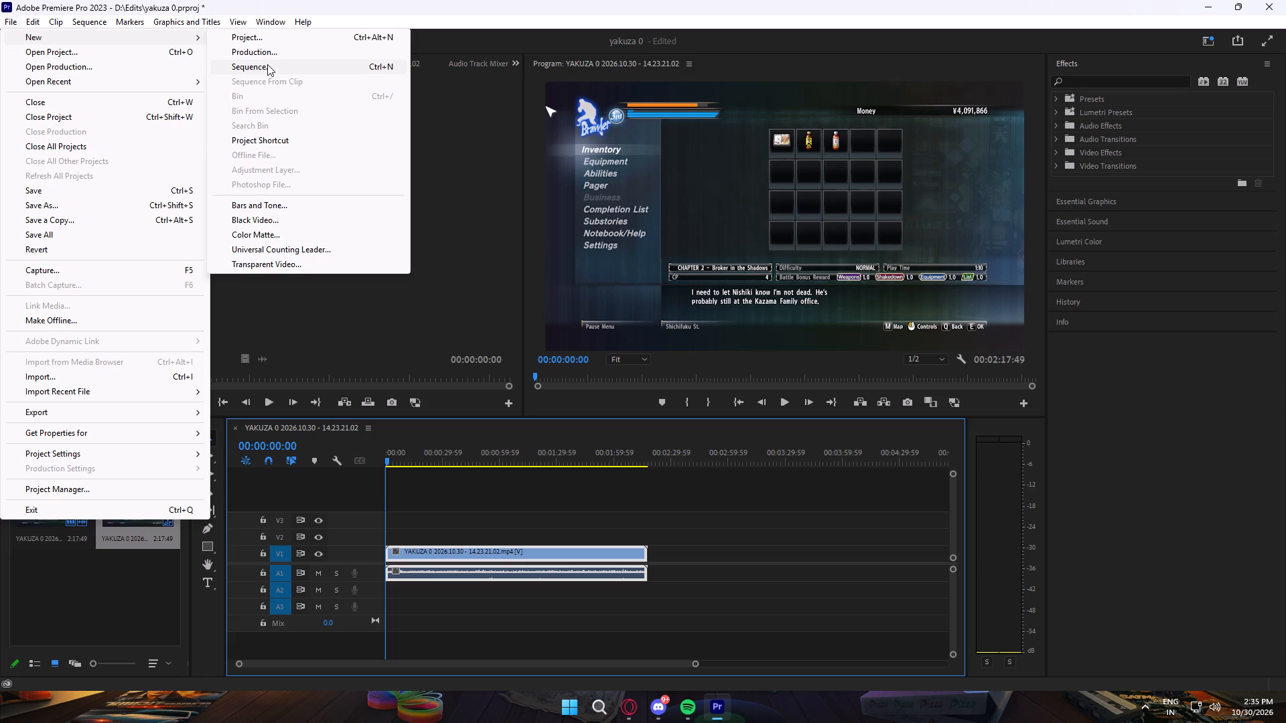
click(267, 64)
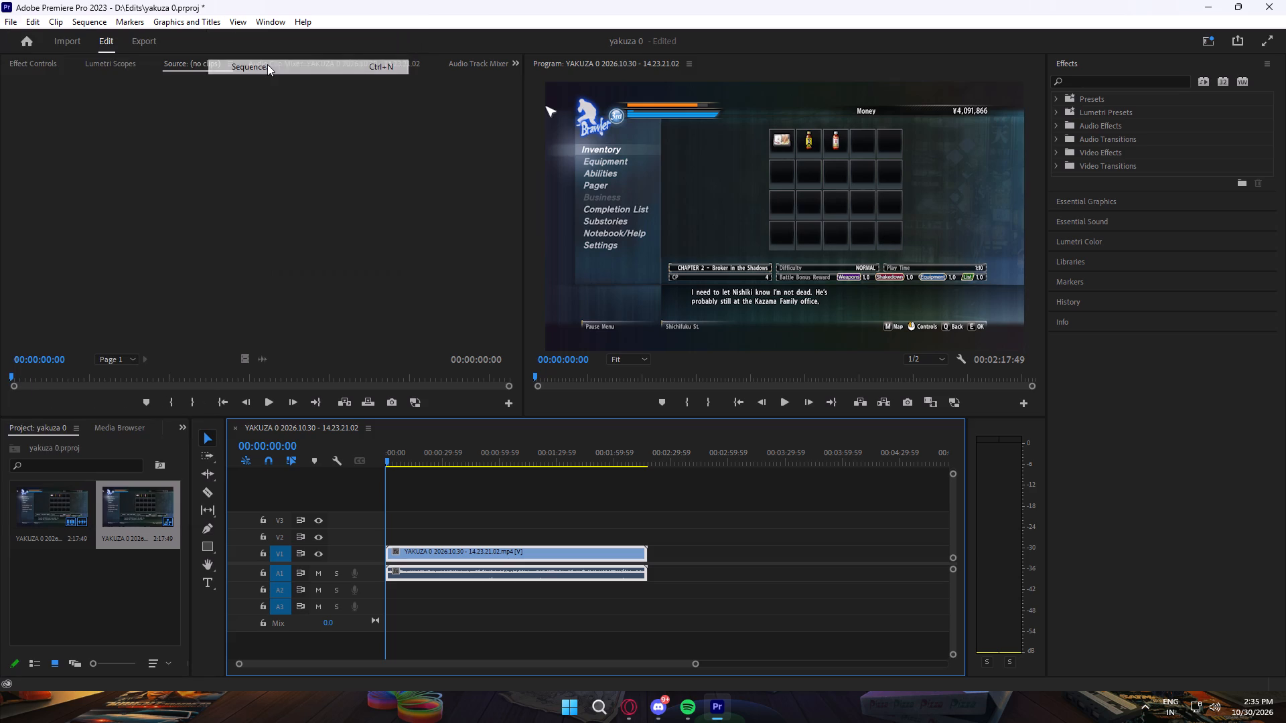
click(500, 109)
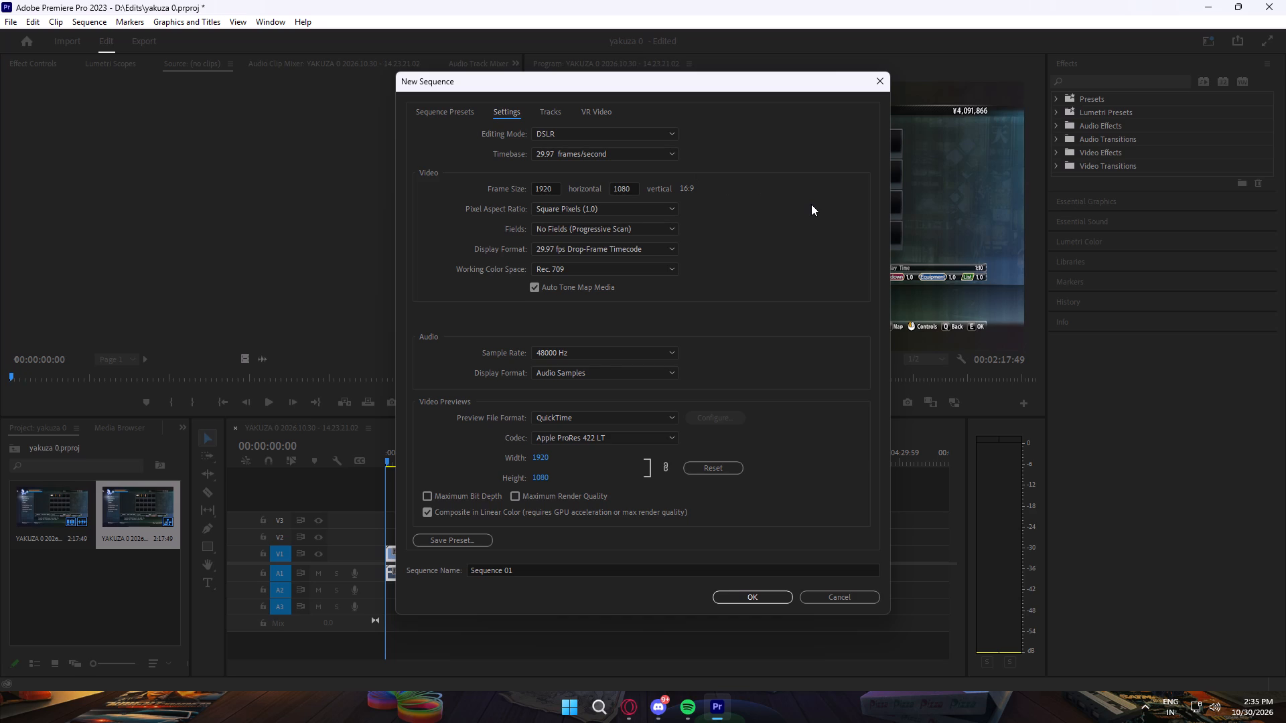
click(598, 133)
scroll(611, 311, down, 7)
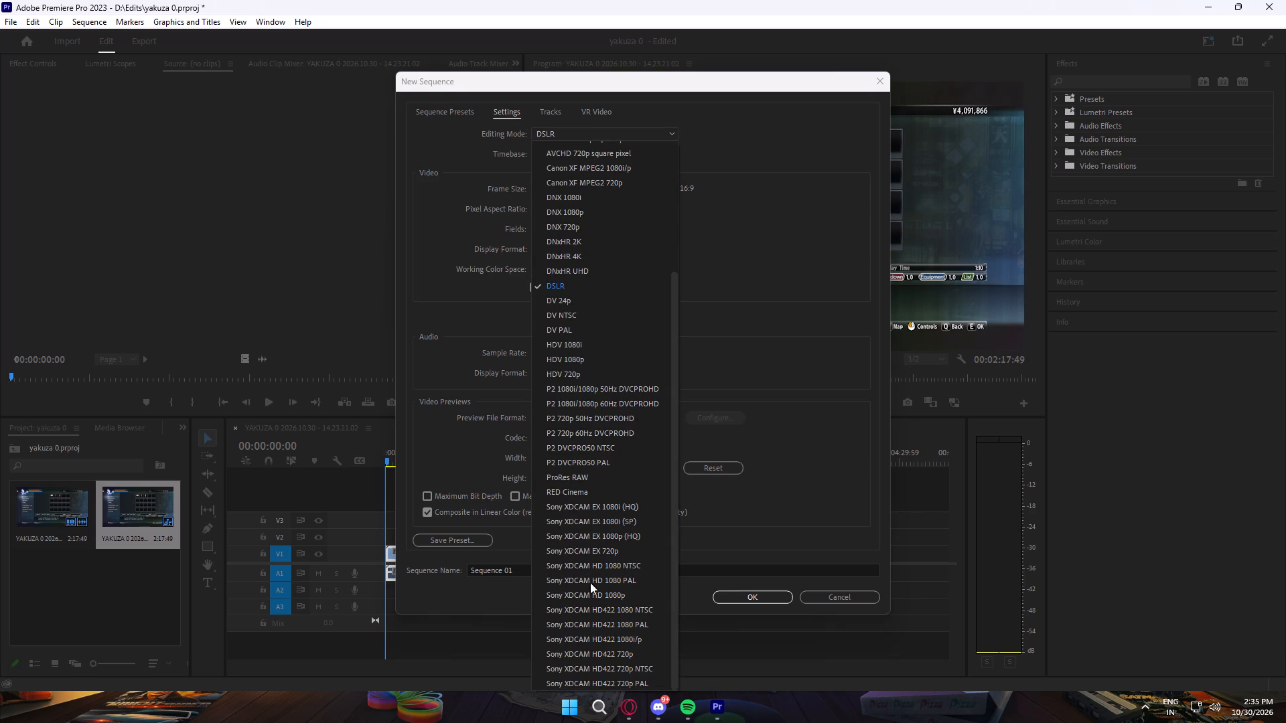
scroll(583, 184, up, 3)
scroll(591, 270, up, 2)
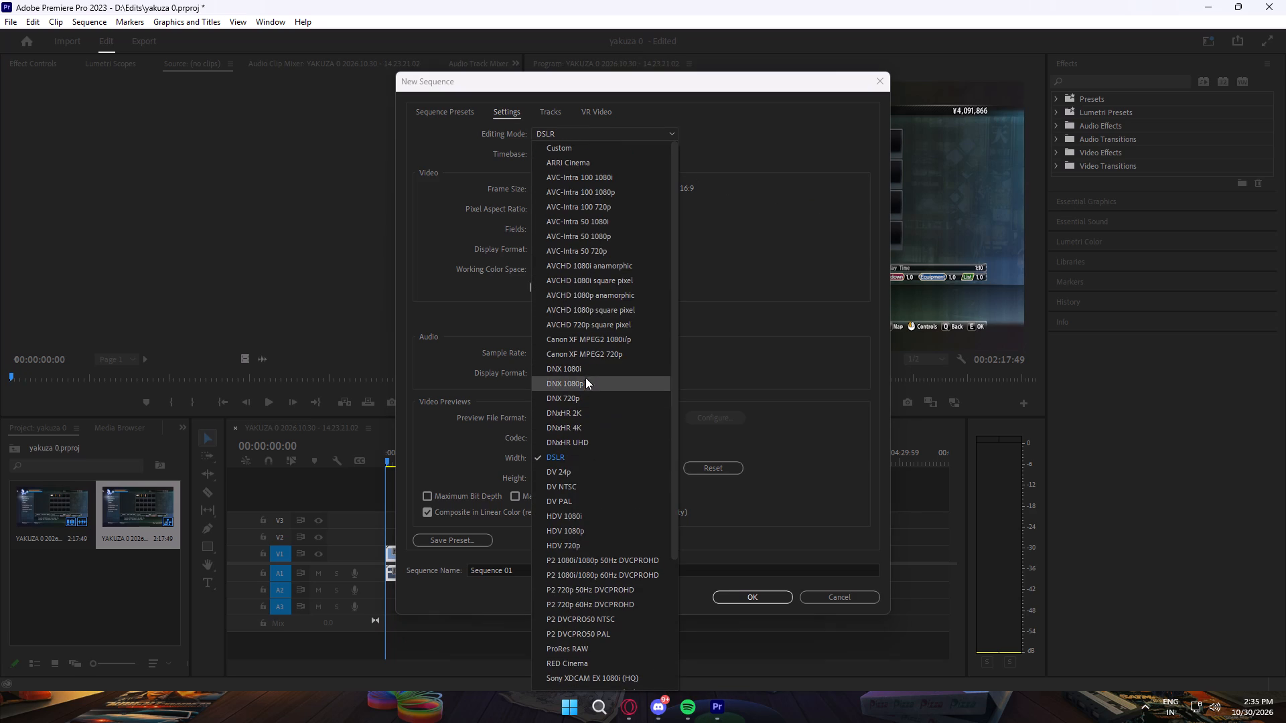
scroll(578, 554, down, 5)
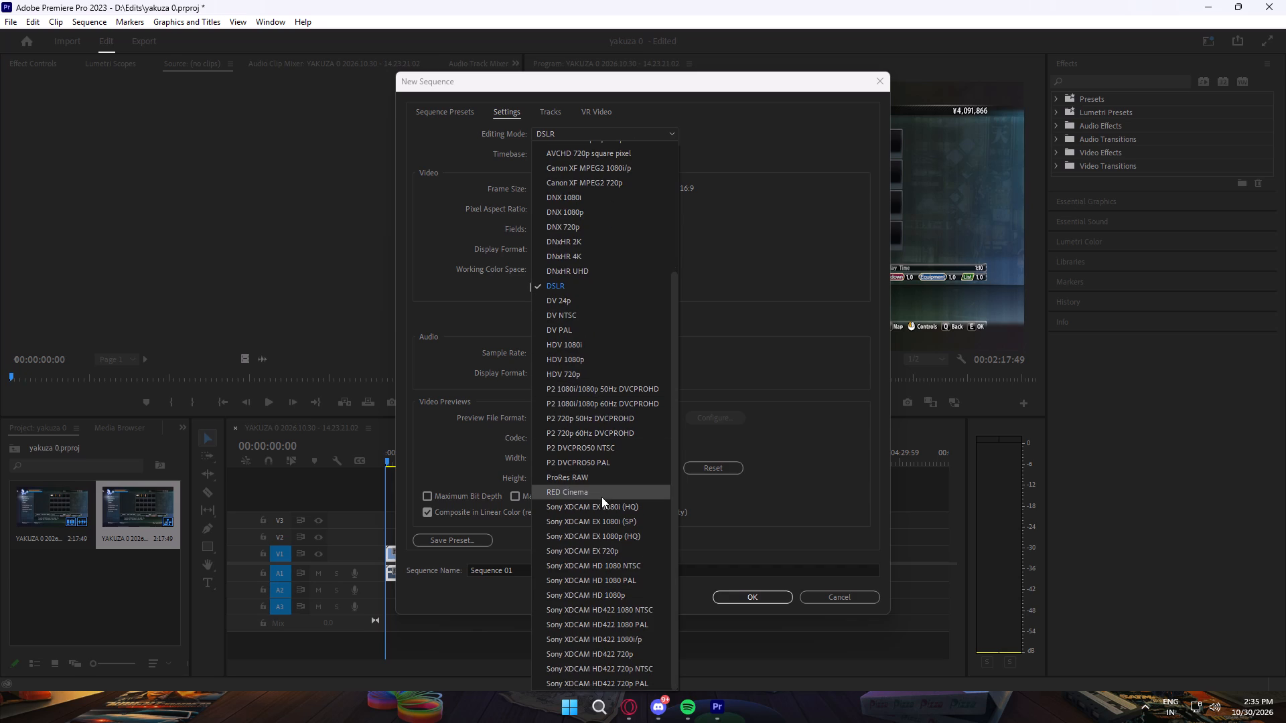
scroll(604, 558, down, 5)
scroll(593, 531, up, 8)
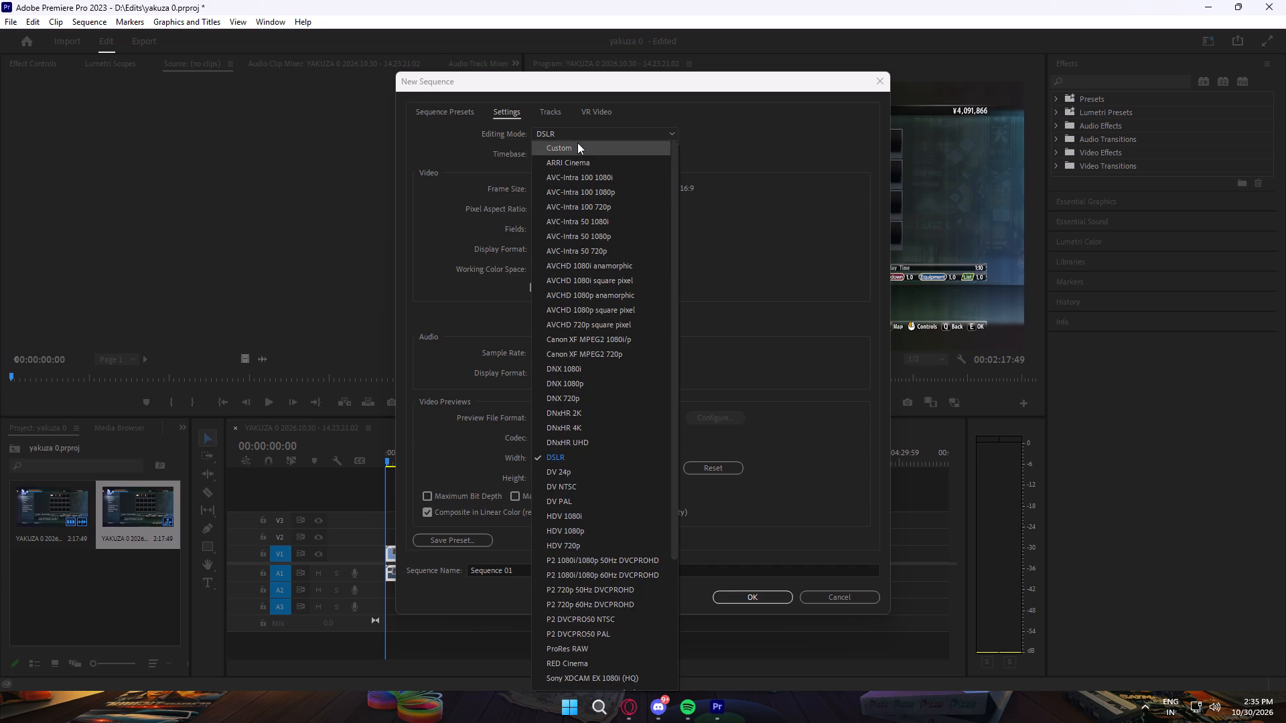
click(577, 143)
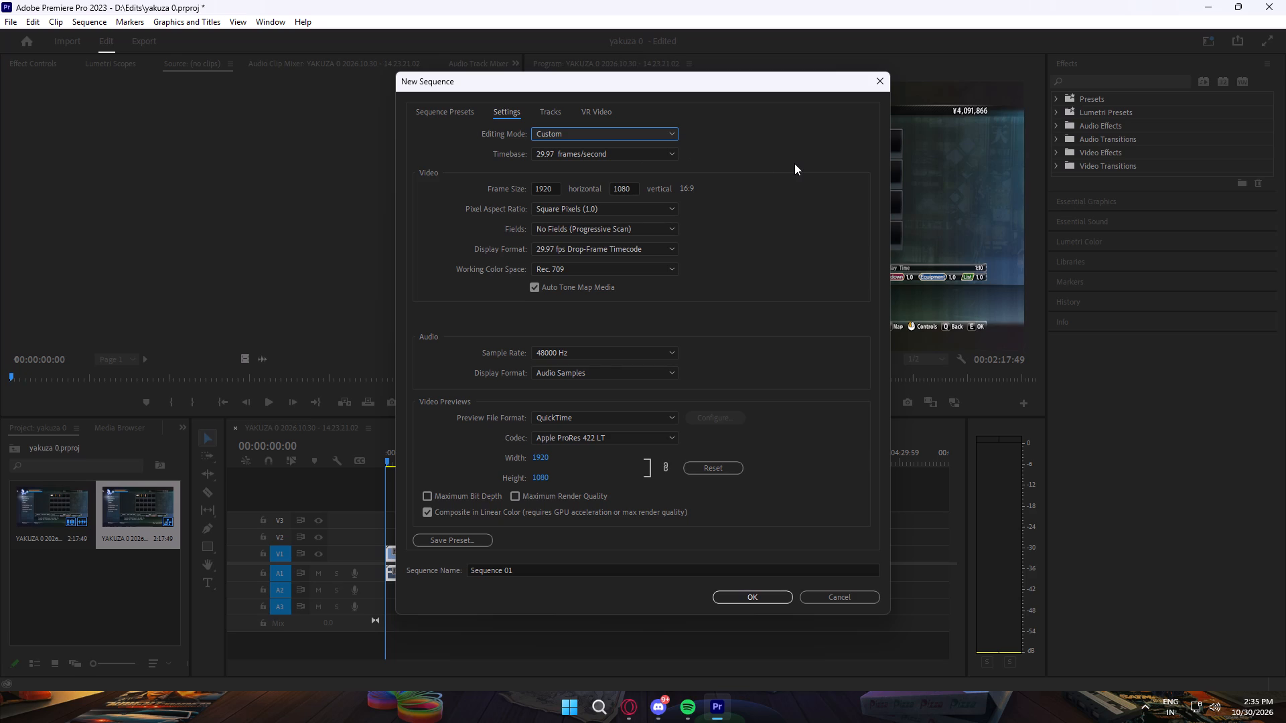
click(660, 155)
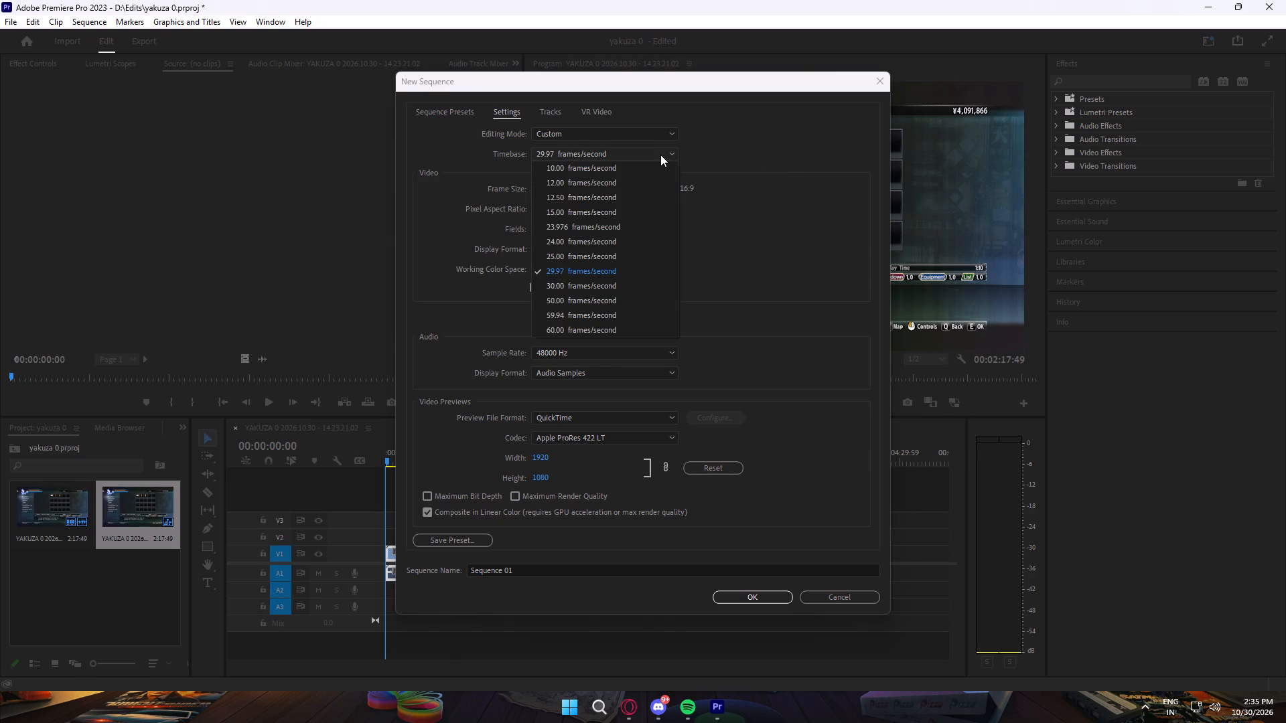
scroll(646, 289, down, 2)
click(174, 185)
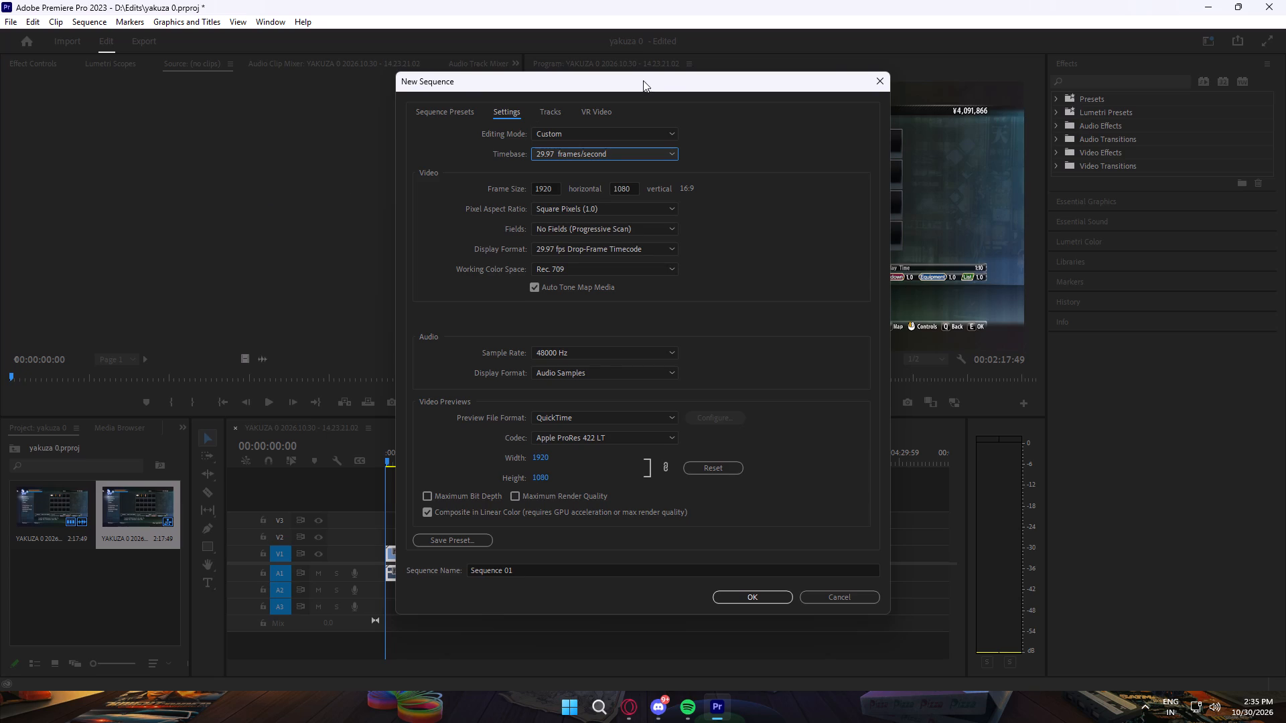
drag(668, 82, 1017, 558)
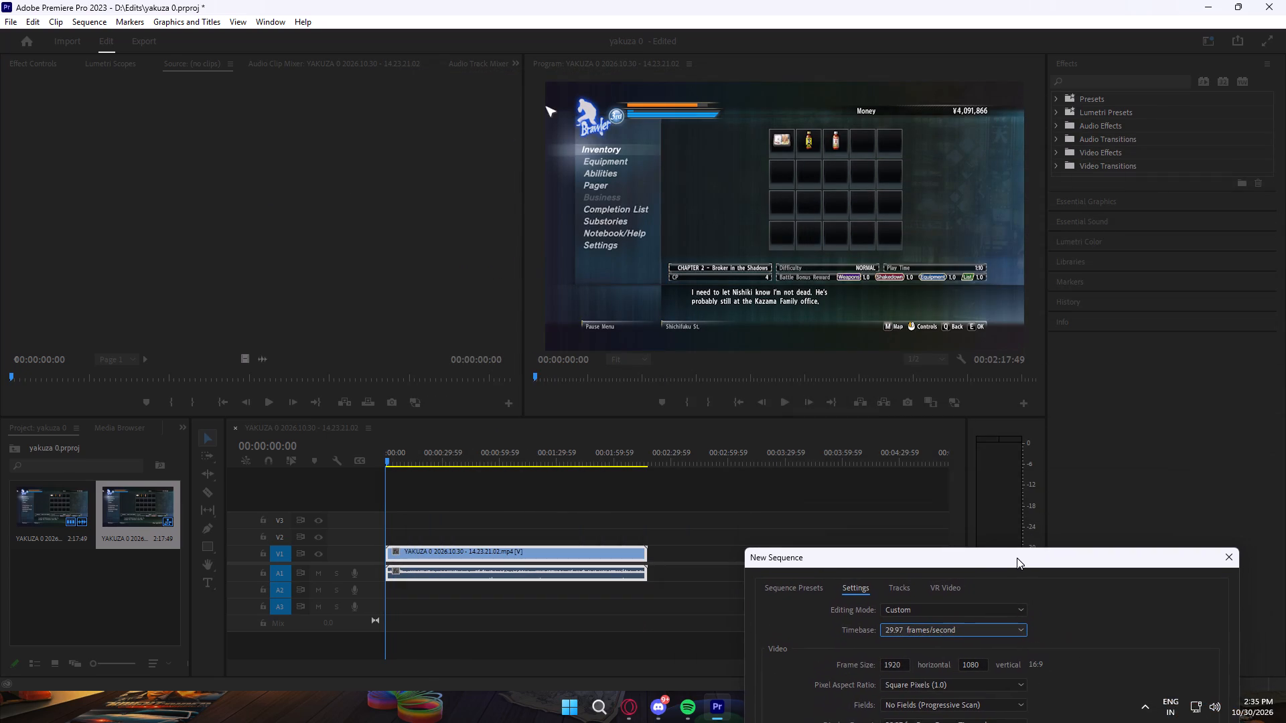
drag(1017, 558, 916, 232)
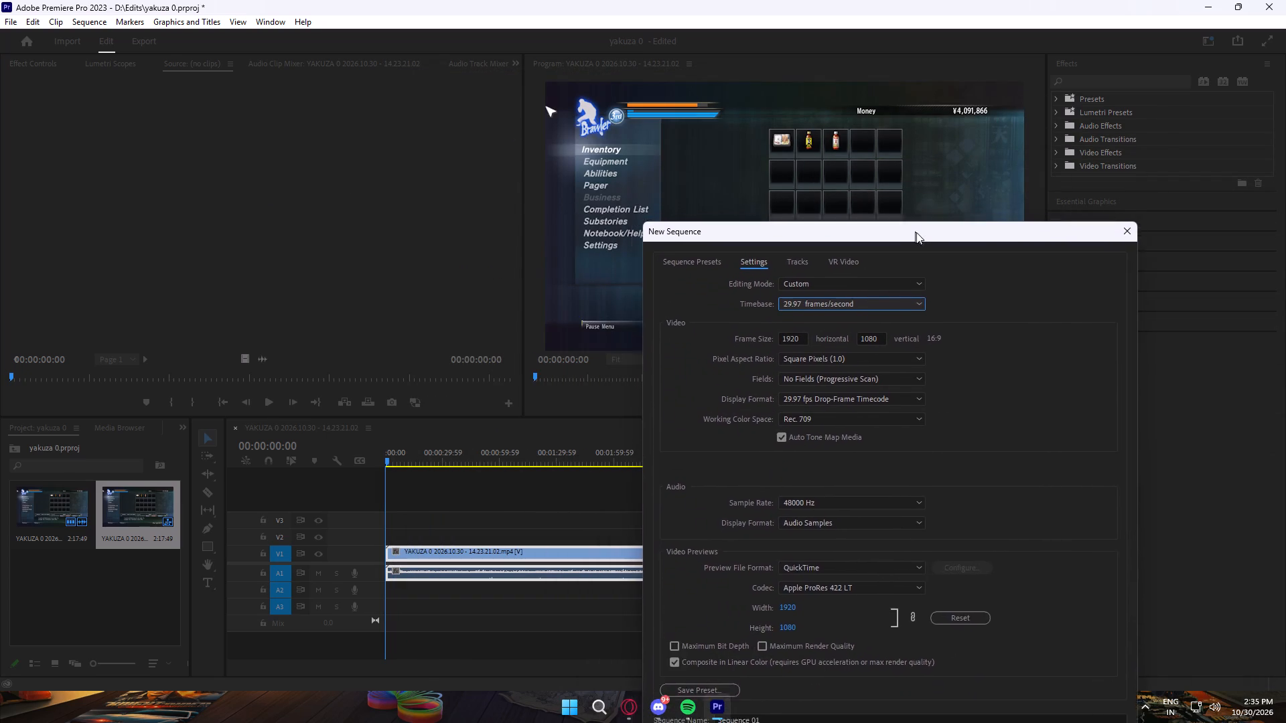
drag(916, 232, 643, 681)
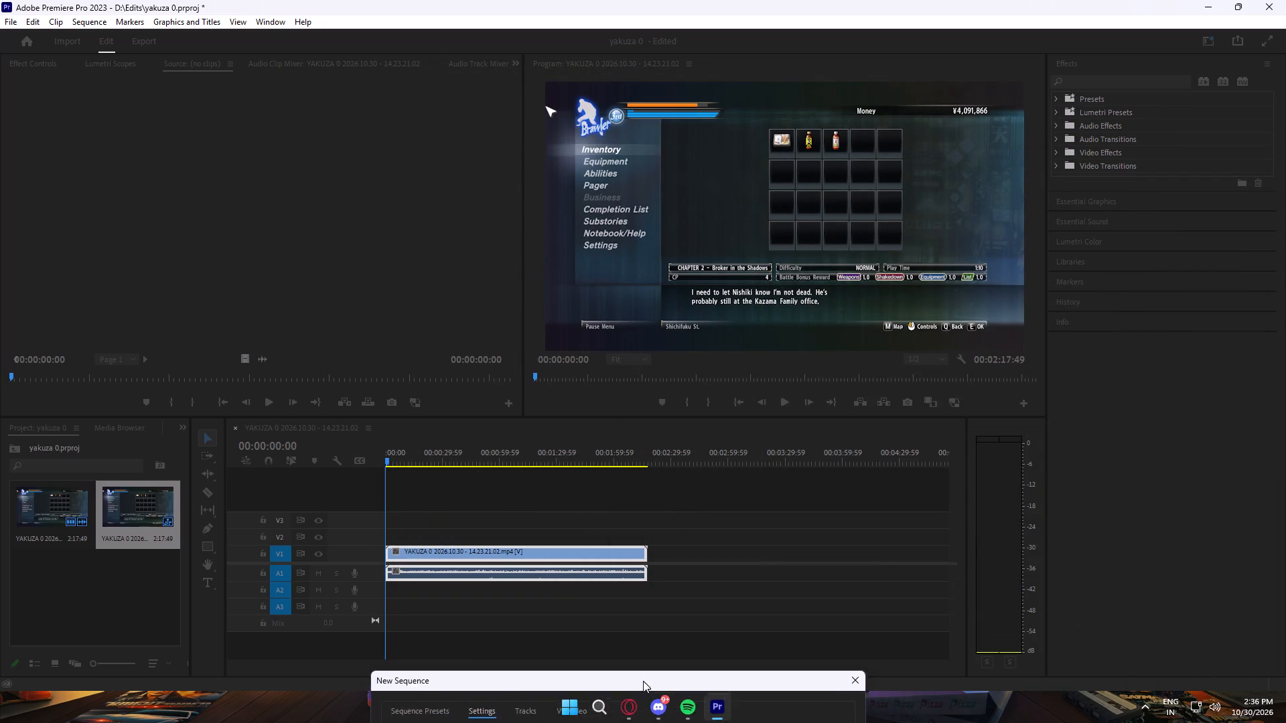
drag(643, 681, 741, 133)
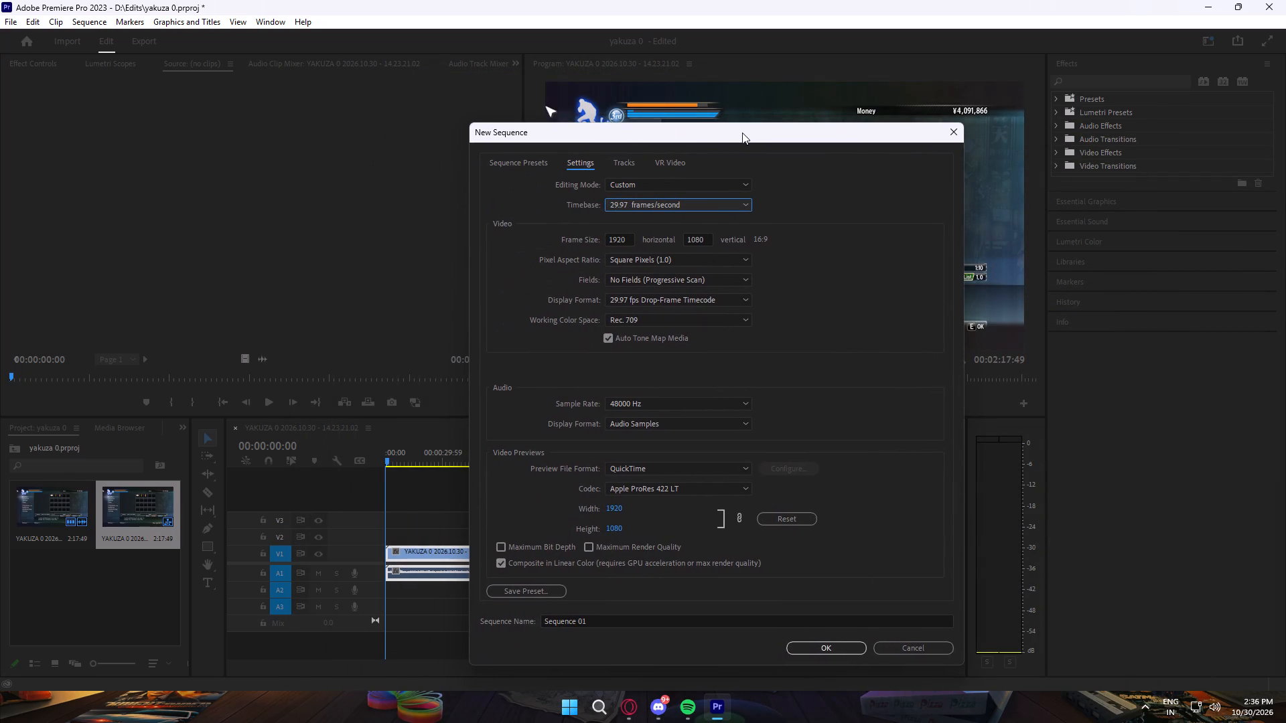
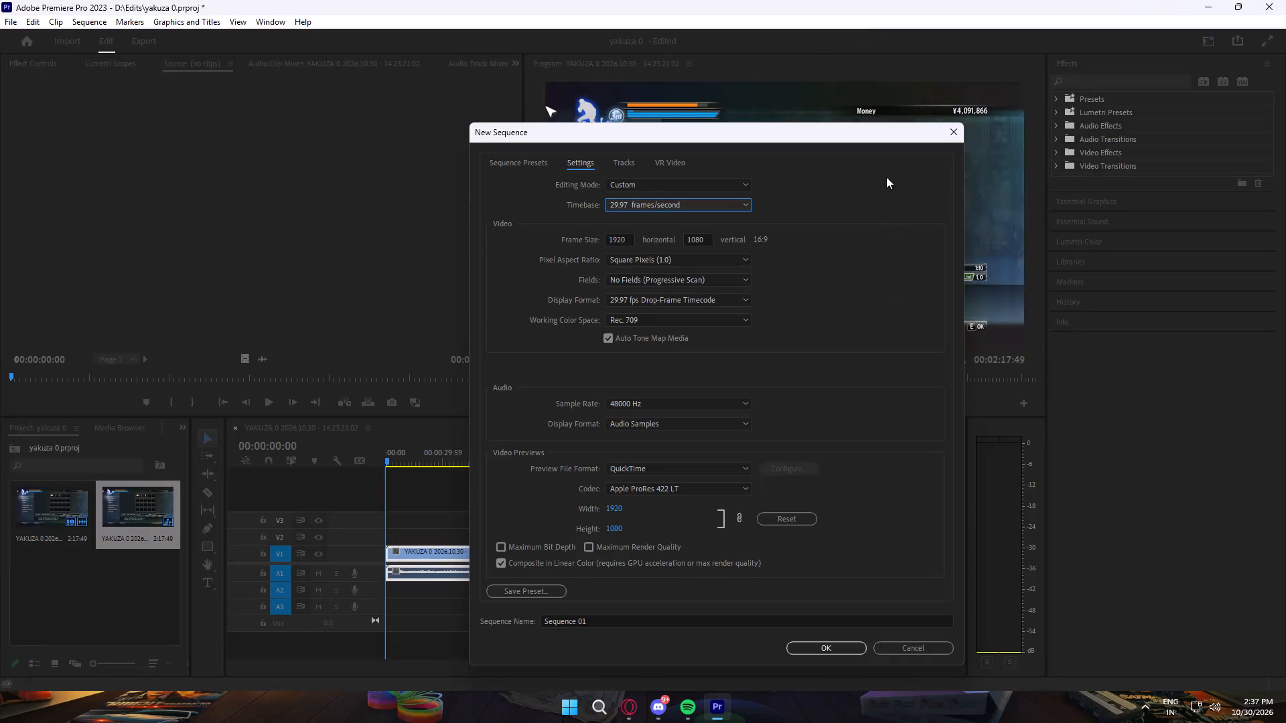
Cancel the new sequence setup and check the file properties of the YAKUZA 0 clip in the timeline.
click(911, 652)
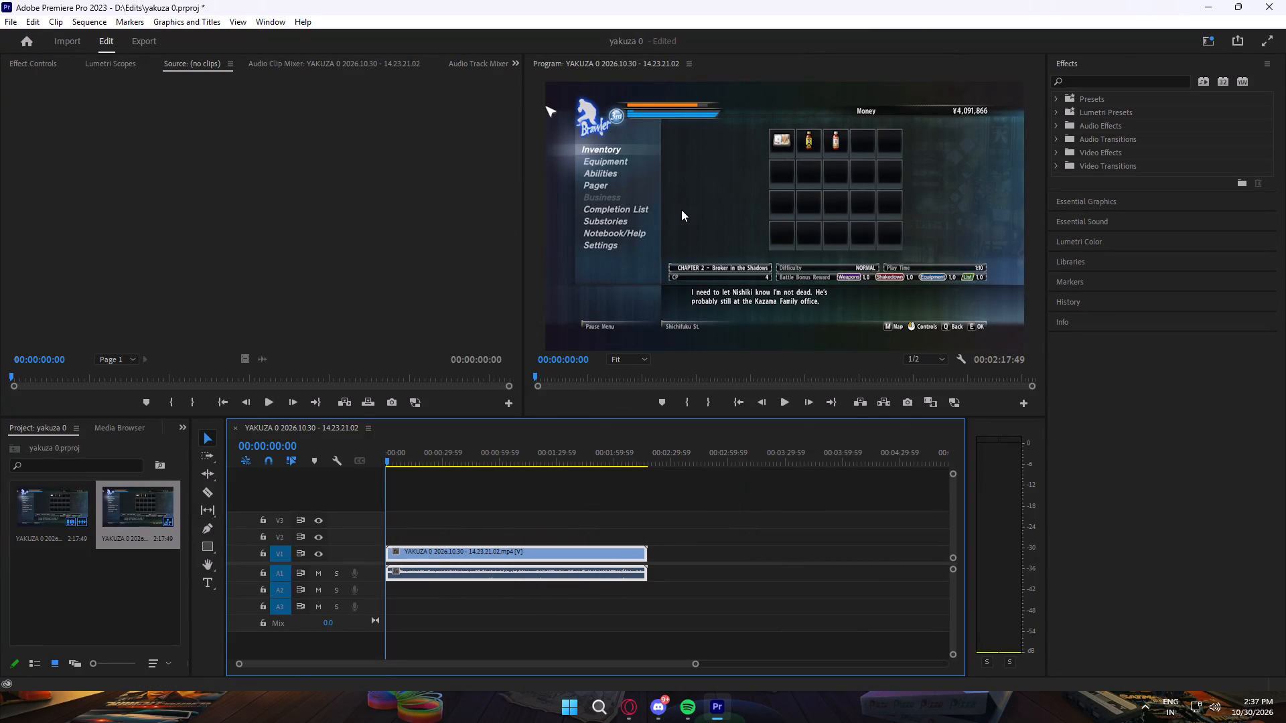
right_click(464, 548)
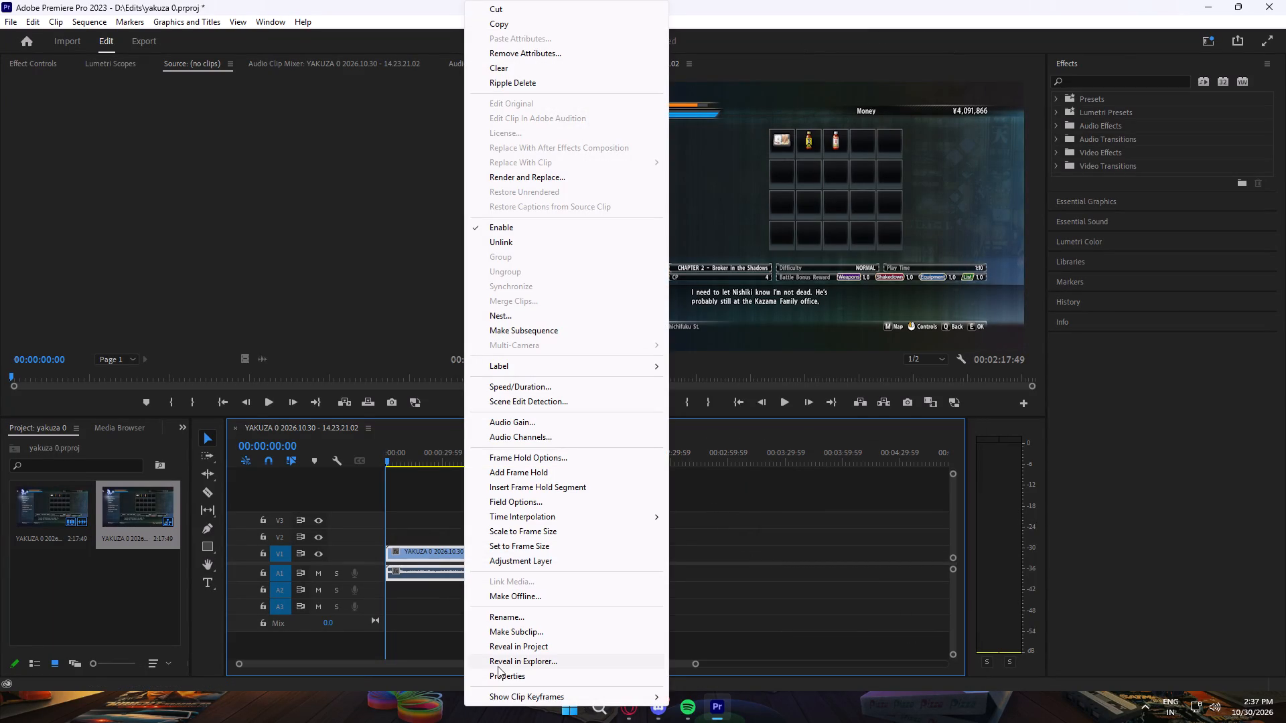
click(529, 676)
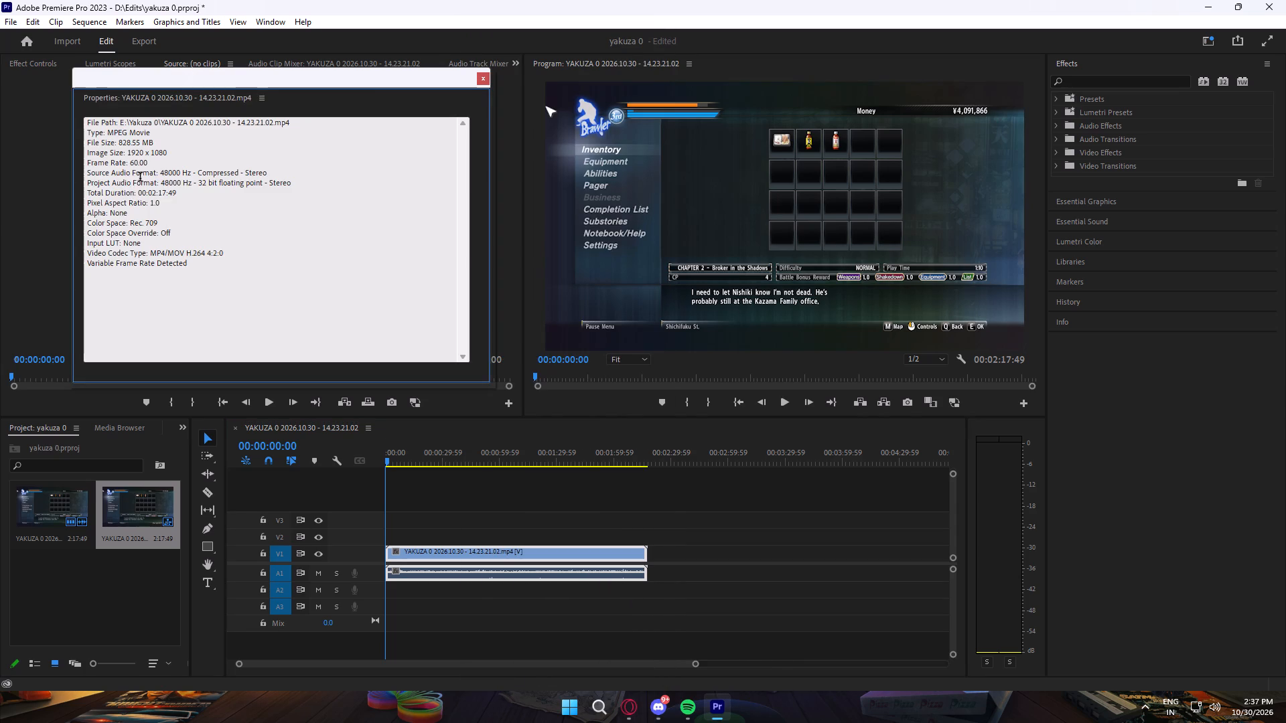
click(480, 78)
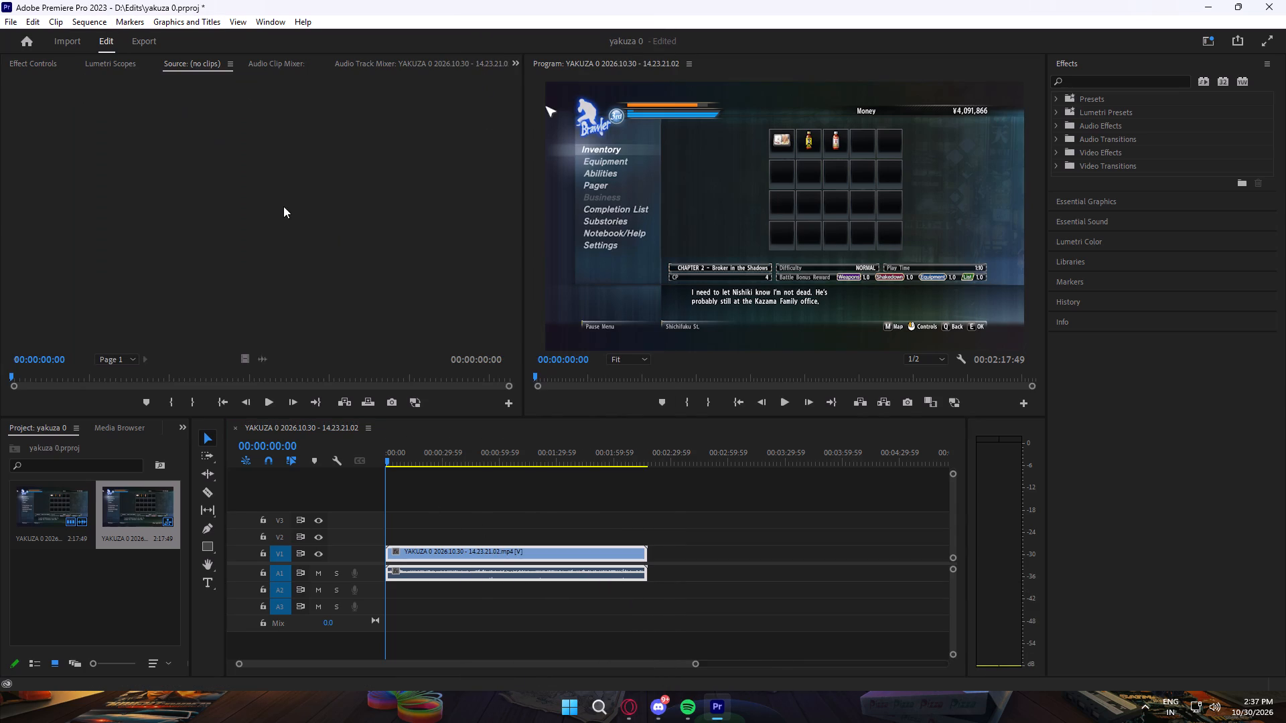
Start a new sequence with the Custom editing mode and a timebase of 60.00 frames/second.
click(3, 23)
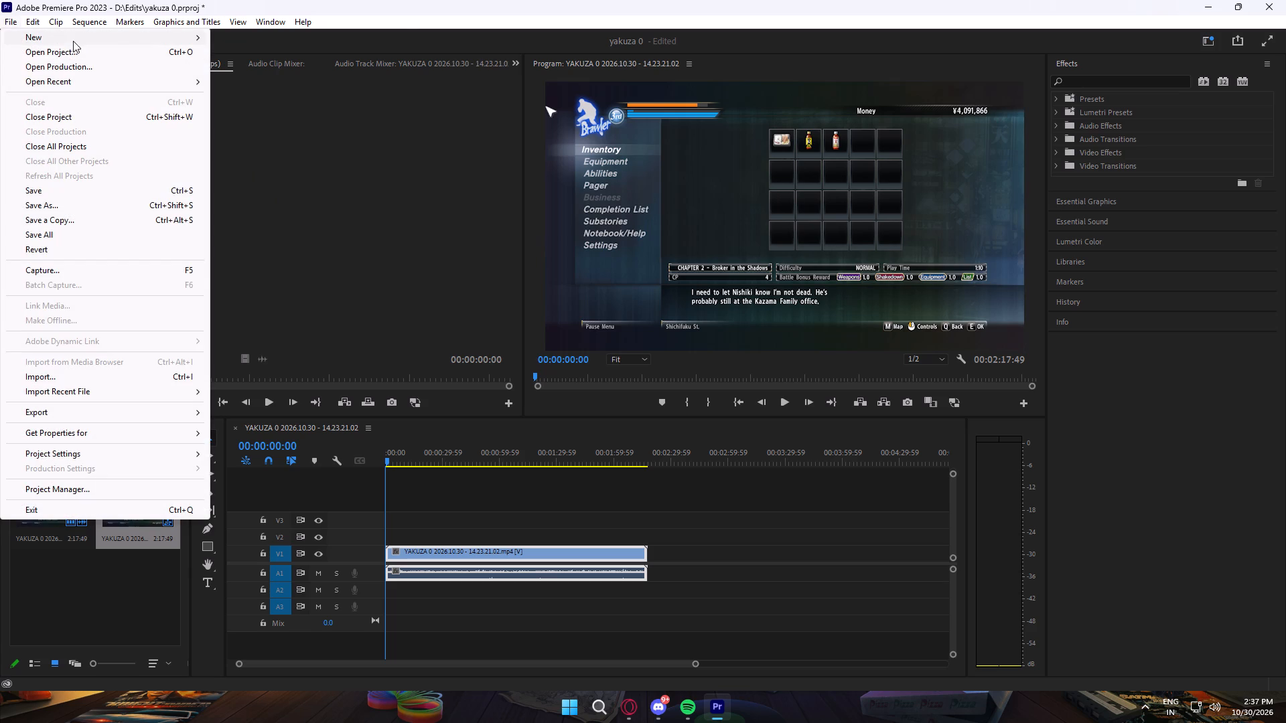
click(267, 68)
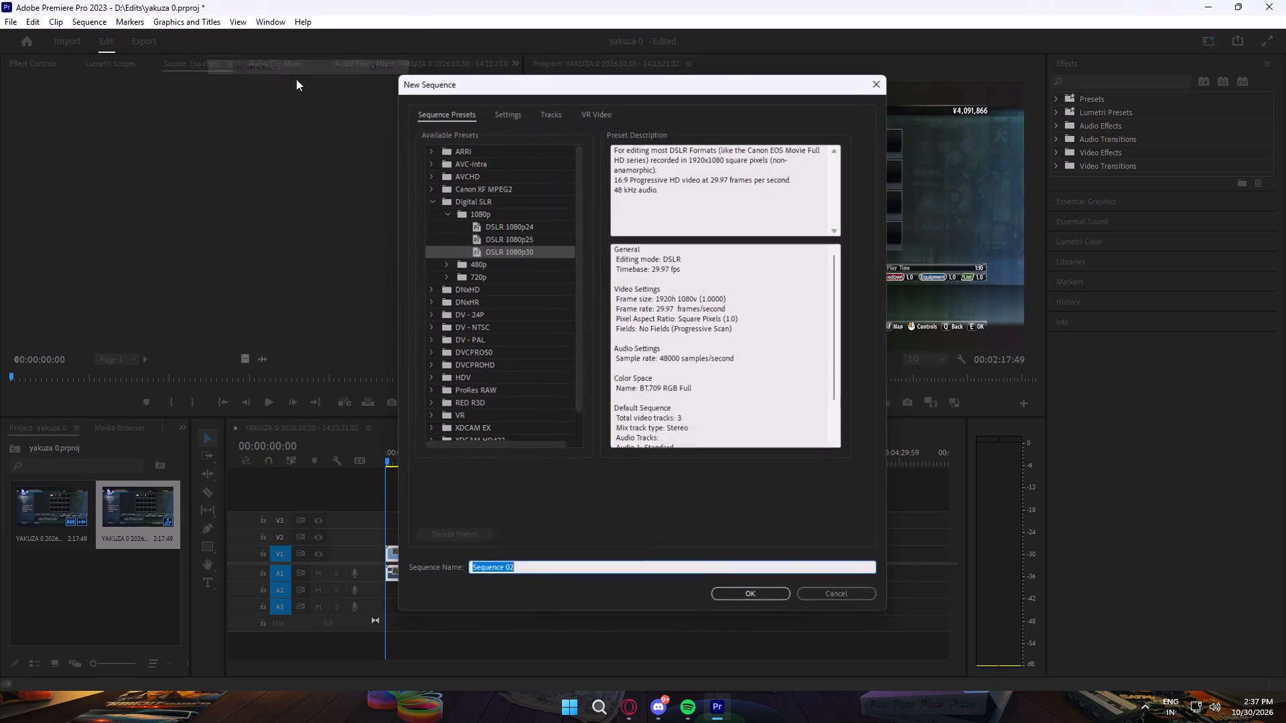
click(498, 108)
click(588, 139)
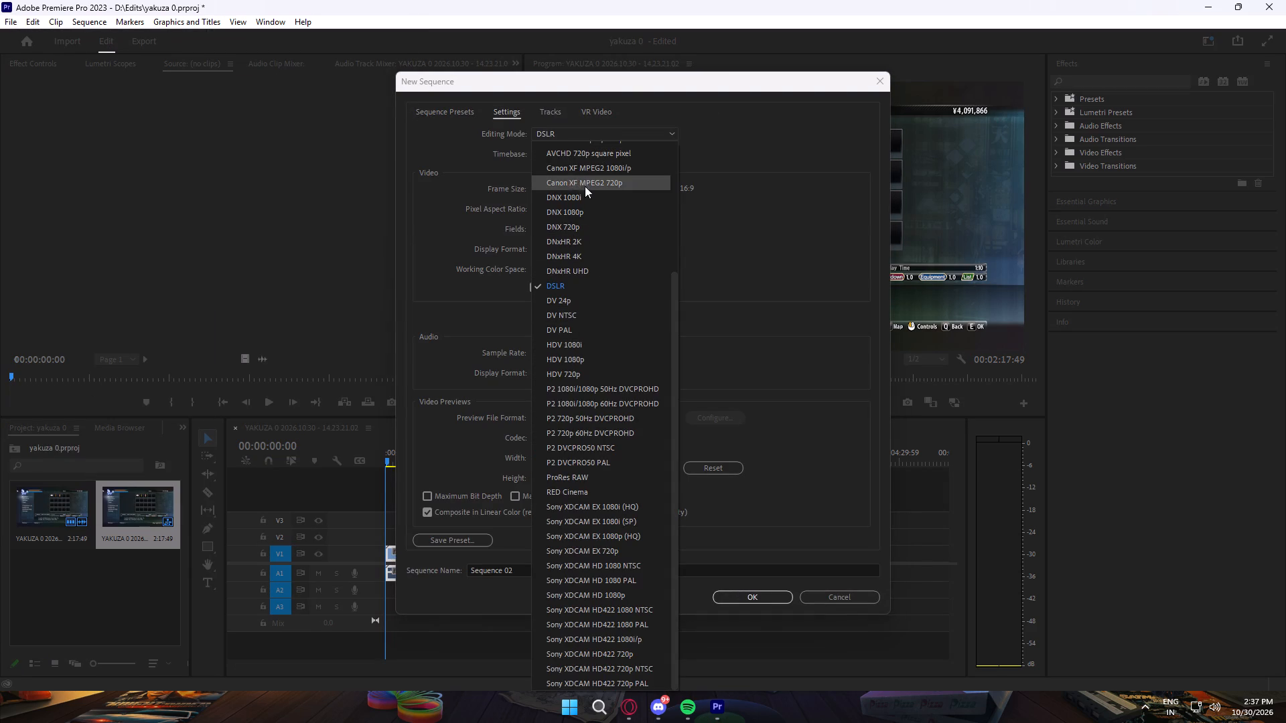
scroll(581, 206, up, 6)
click(561, 149)
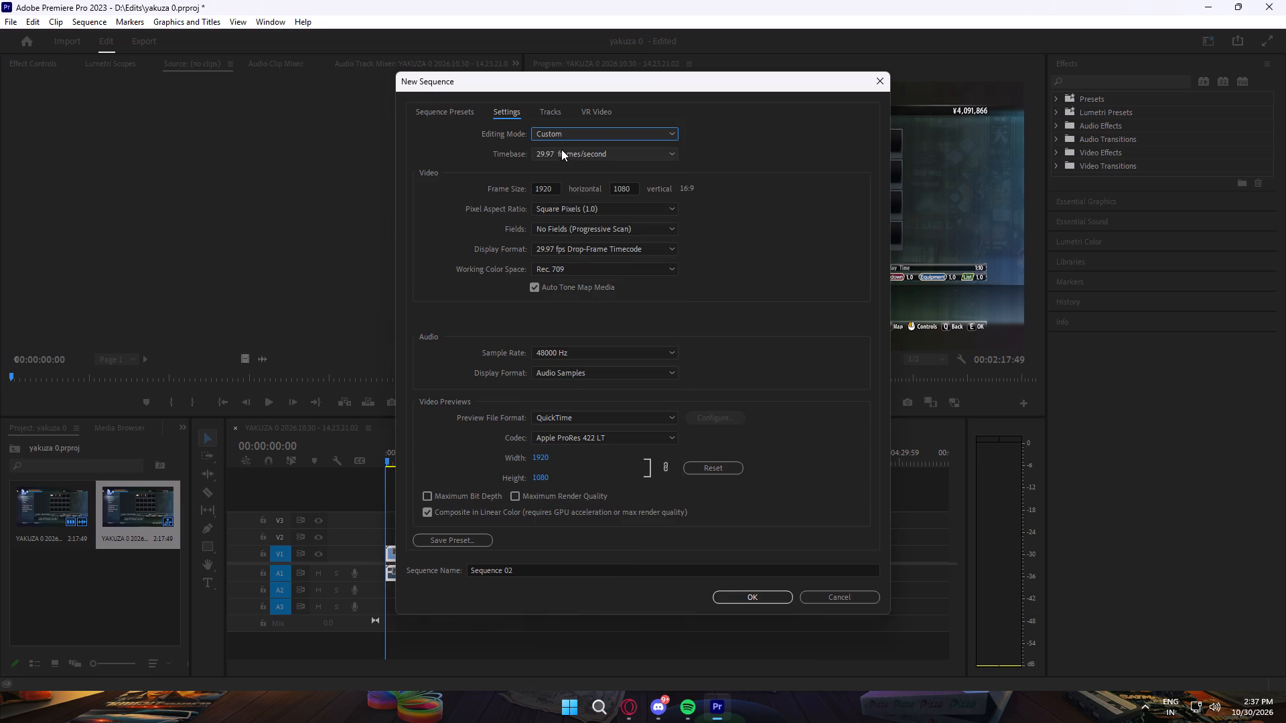
click(573, 153)
click(582, 331)
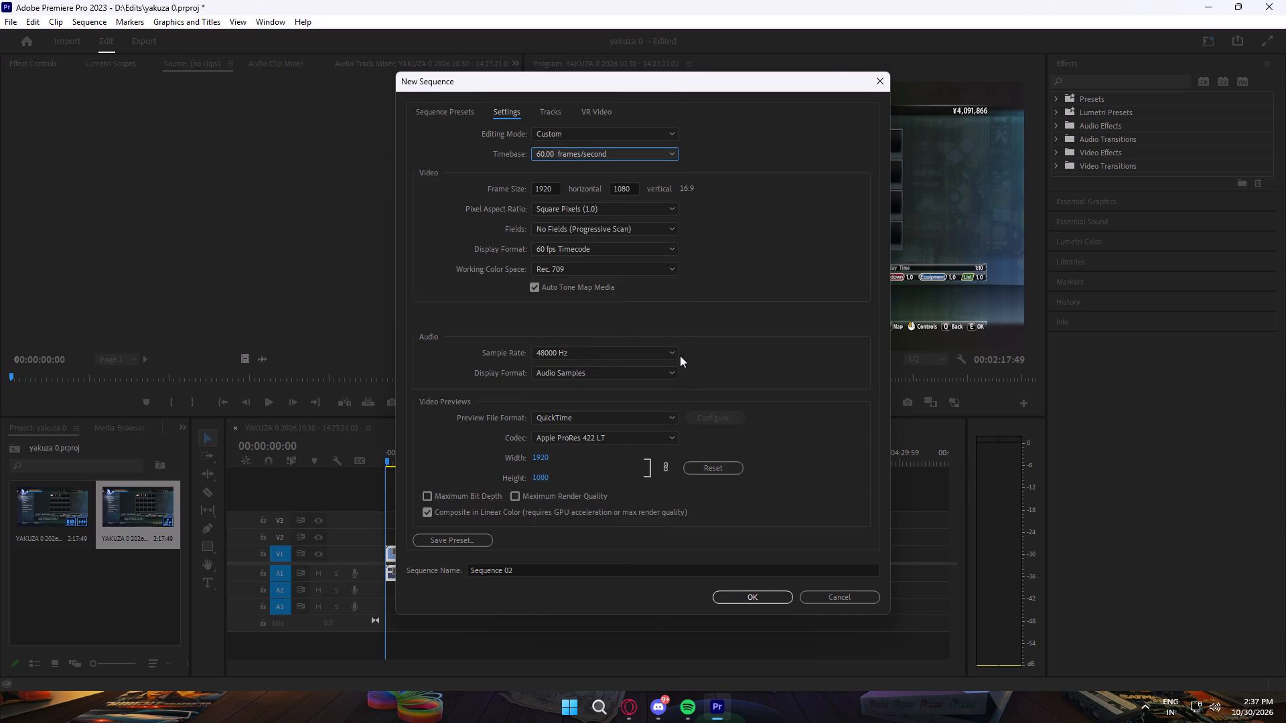
Set the frame size to 1080 horizontal by 1920 vertical and create the sequence.
click(555, 191)
key(BackSpace)
key(BackSpace)
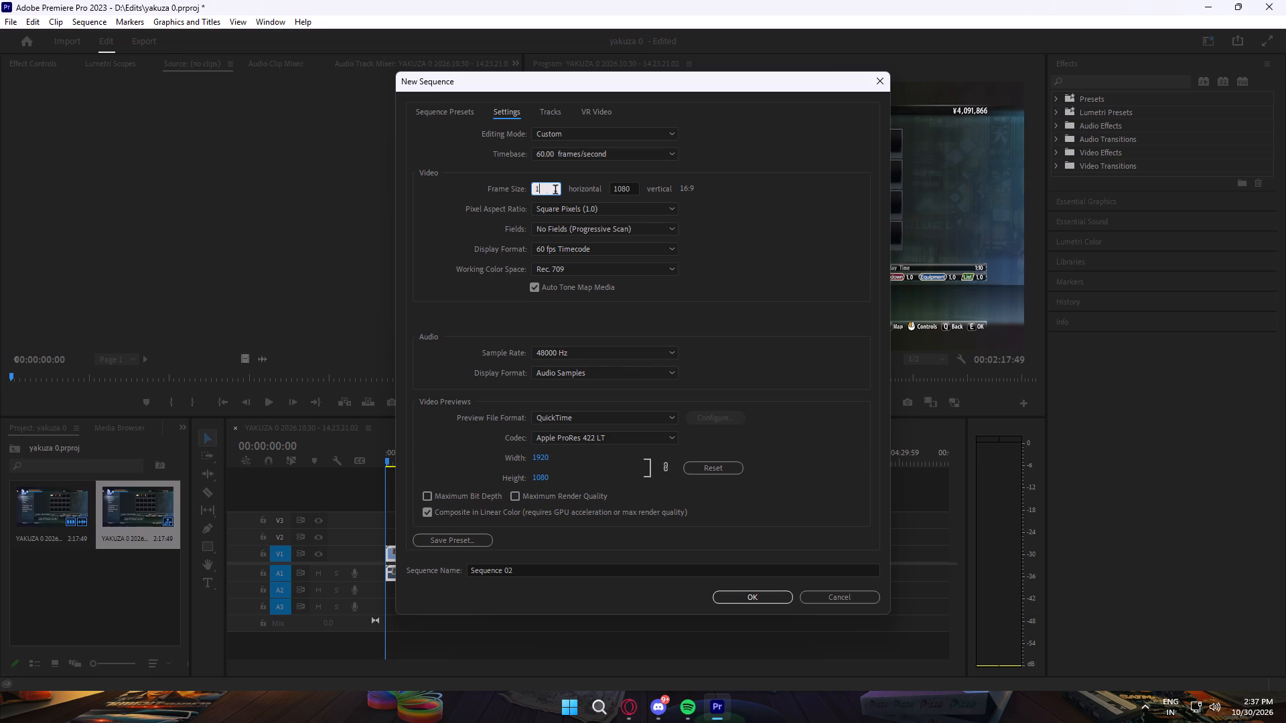
key(BackSpace)
text(080)
click(632, 190)
key(BackSpace)
key(BackSpace)
key(BackSpace)
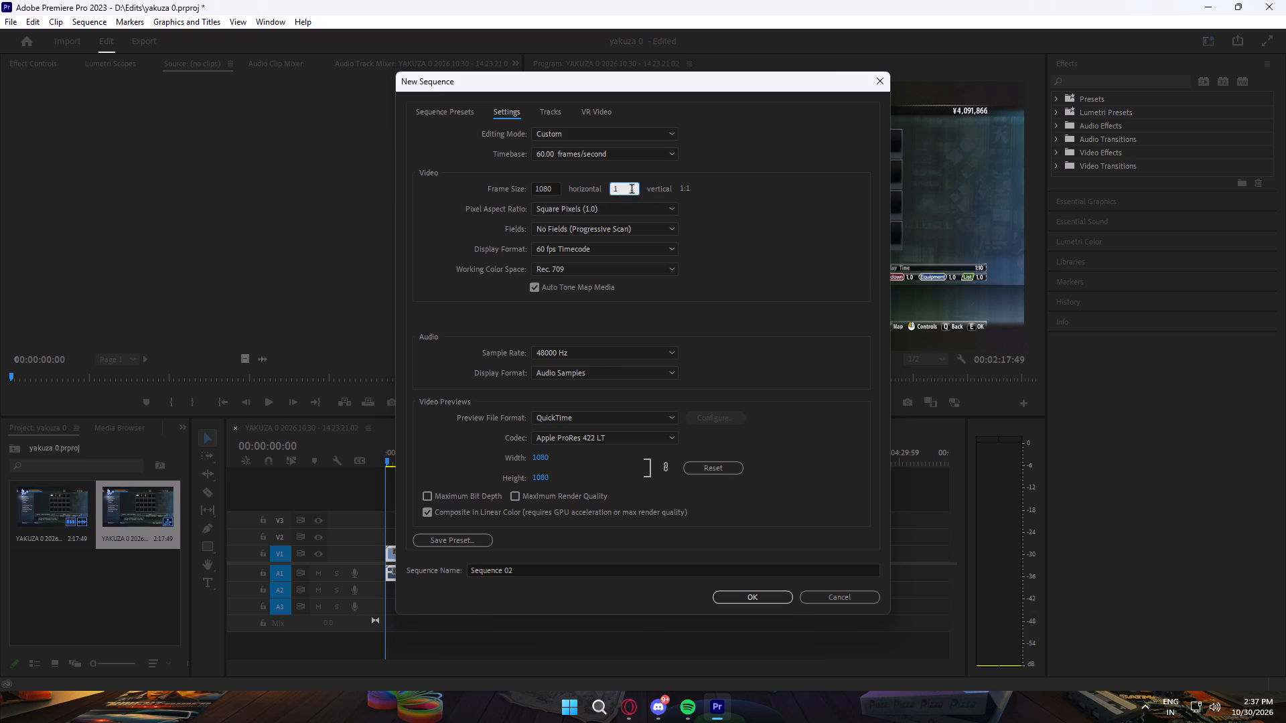
key(9)
text(20)
click(758, 600)
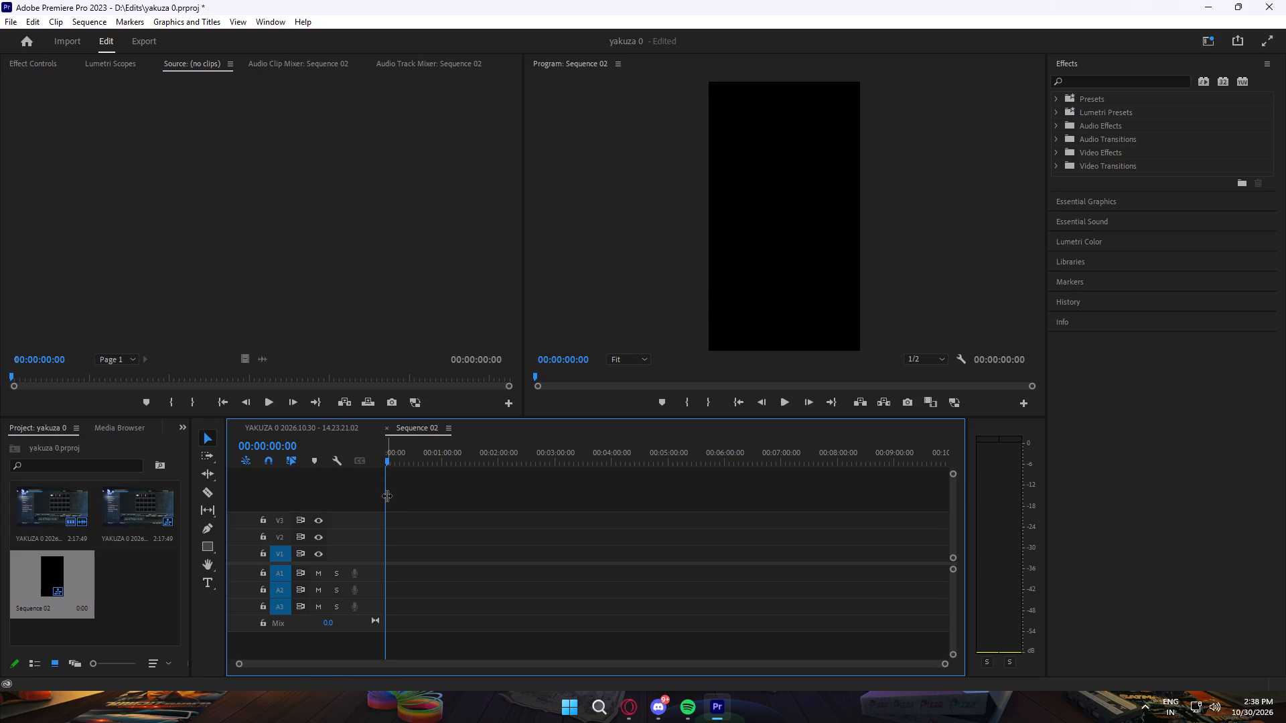
Place the YAKUZA 0 MP4 clip at the start of Sequence 02 on V1 and A1, keeping the existing sequence settings.
drag(384, 496, 378, 498)
click(152, 509)
click(37, 502)
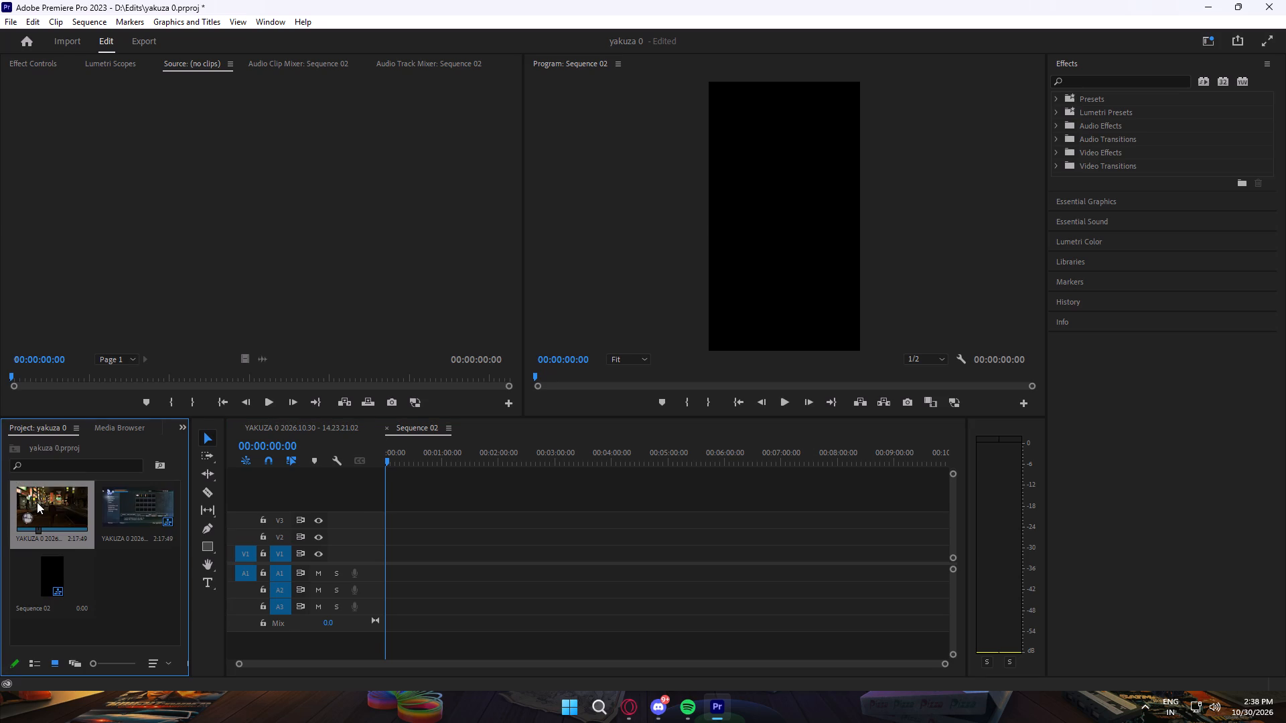
click(137, 503)
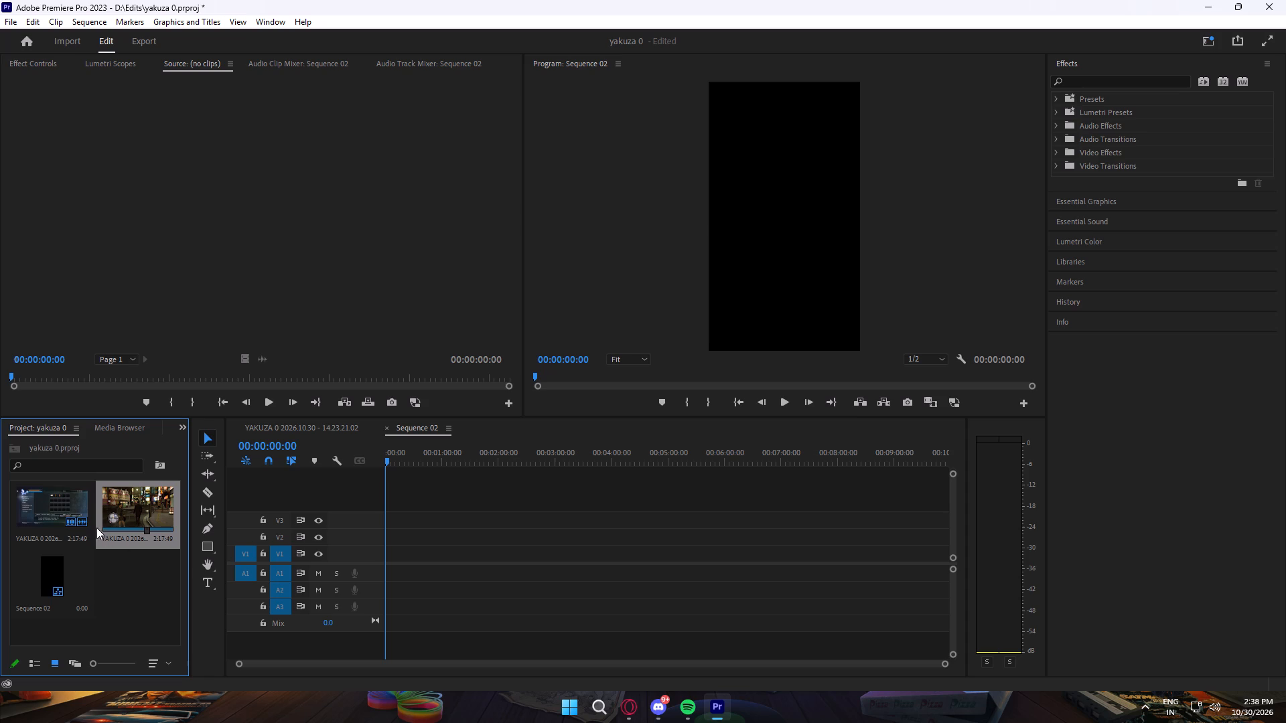
drag(62, 500, 381, 544)
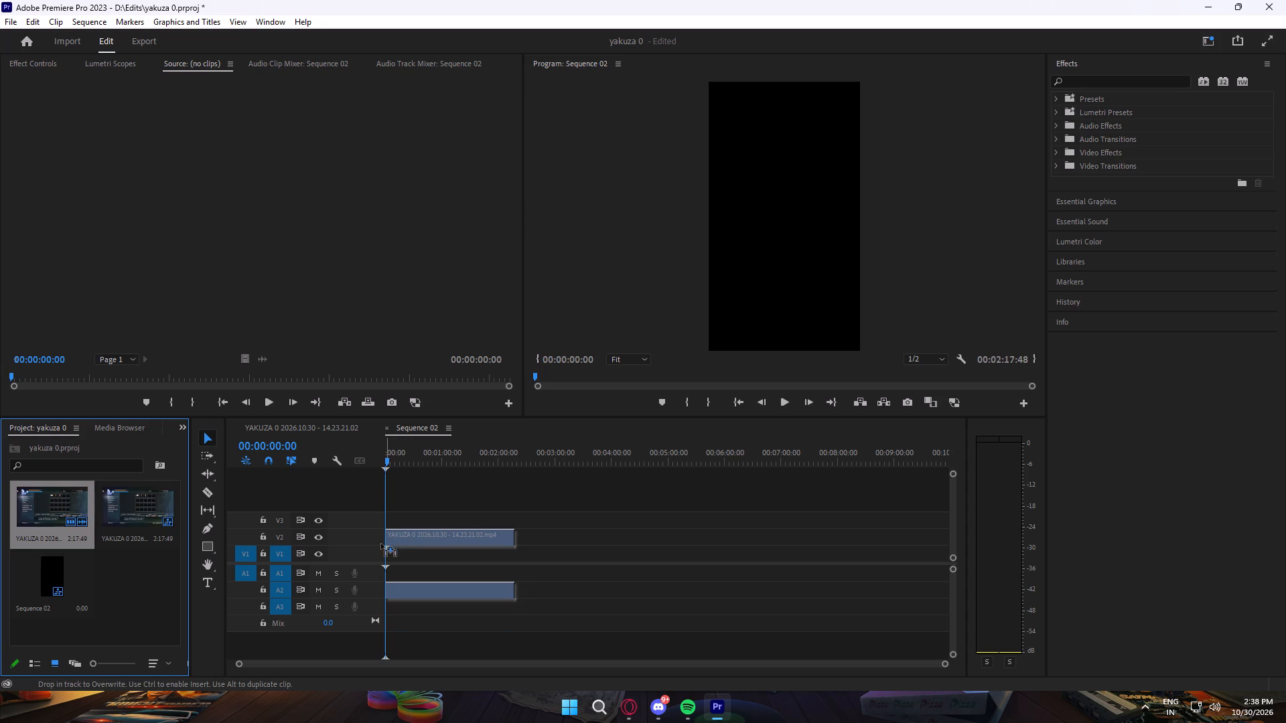
drag(381, 544, 381, 558)
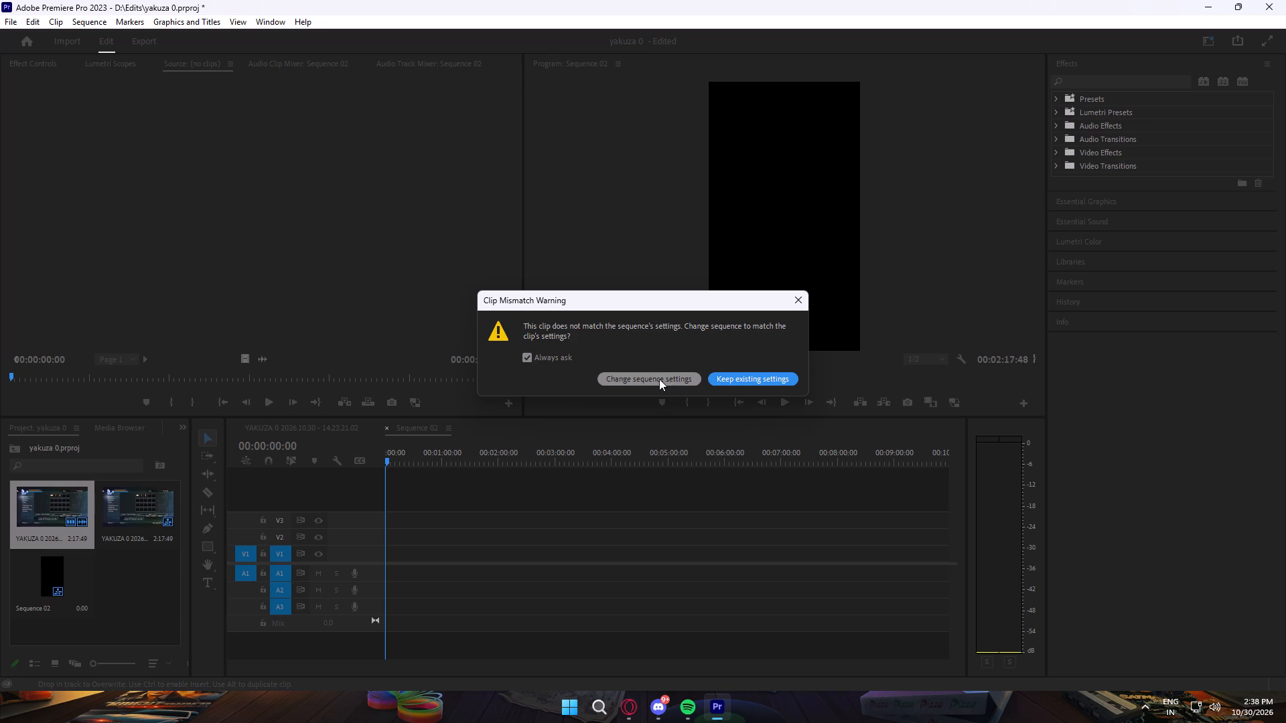
click(737, 379)
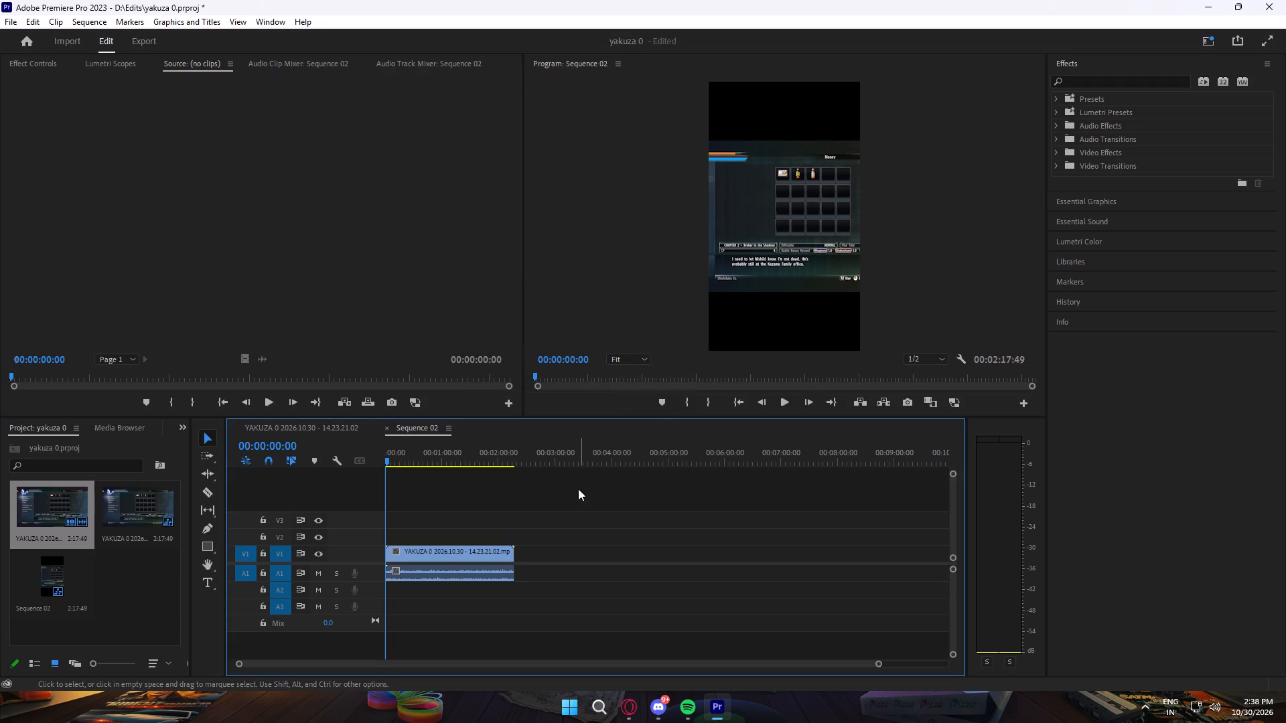
Play back the opening of Sequence 02 to check the framing, and return the playhead to the start.
click(786, 404)
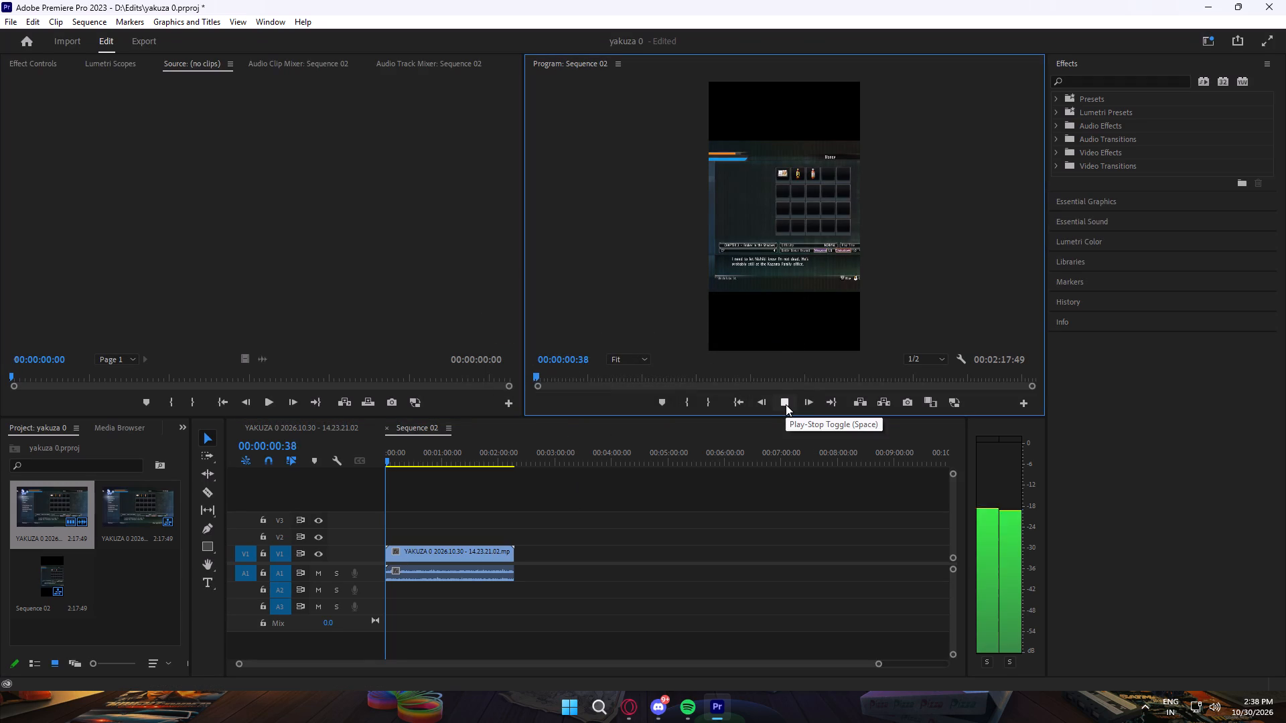
click(786, 404)
drag(784, 240, 777, 240)
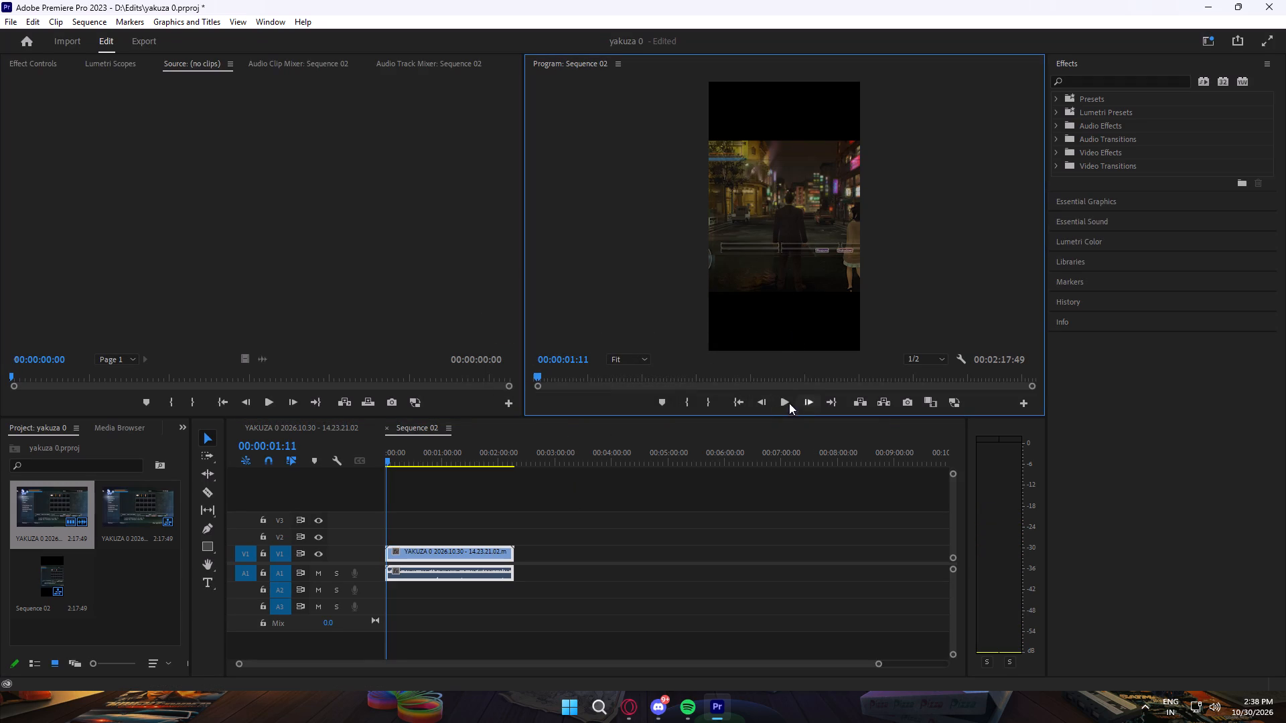
click(786, 408)
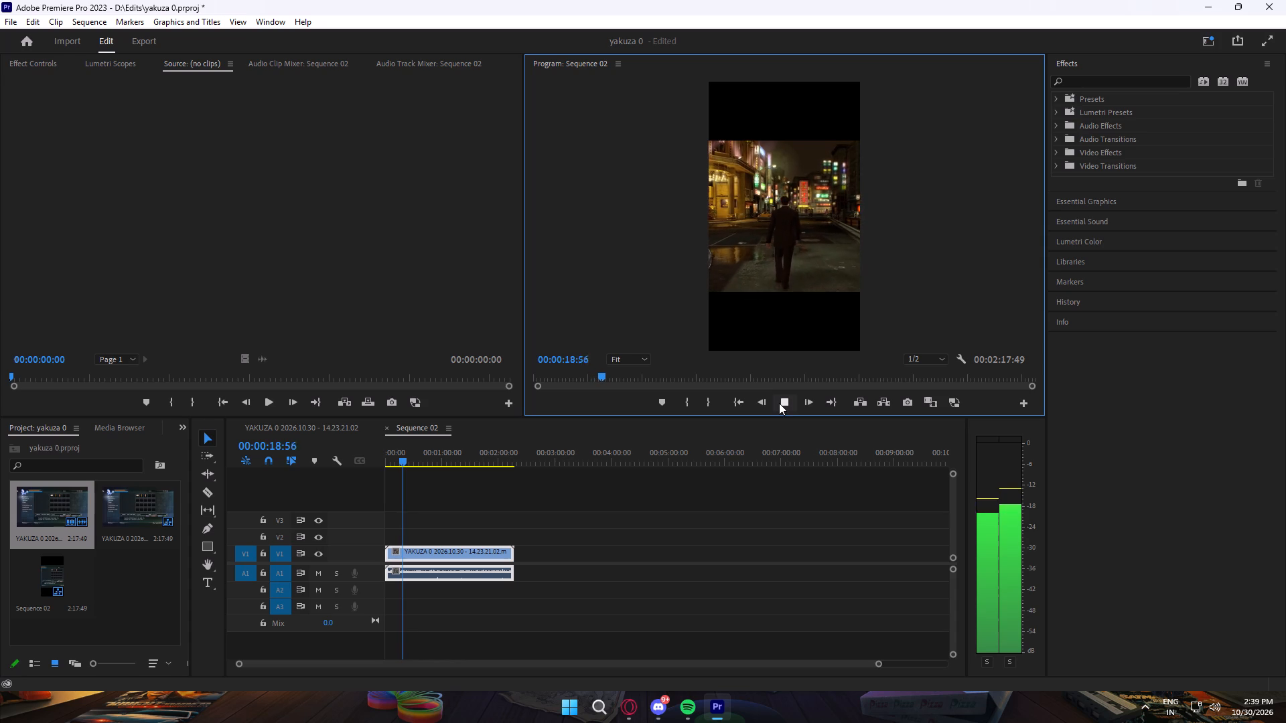
click(779, 403)
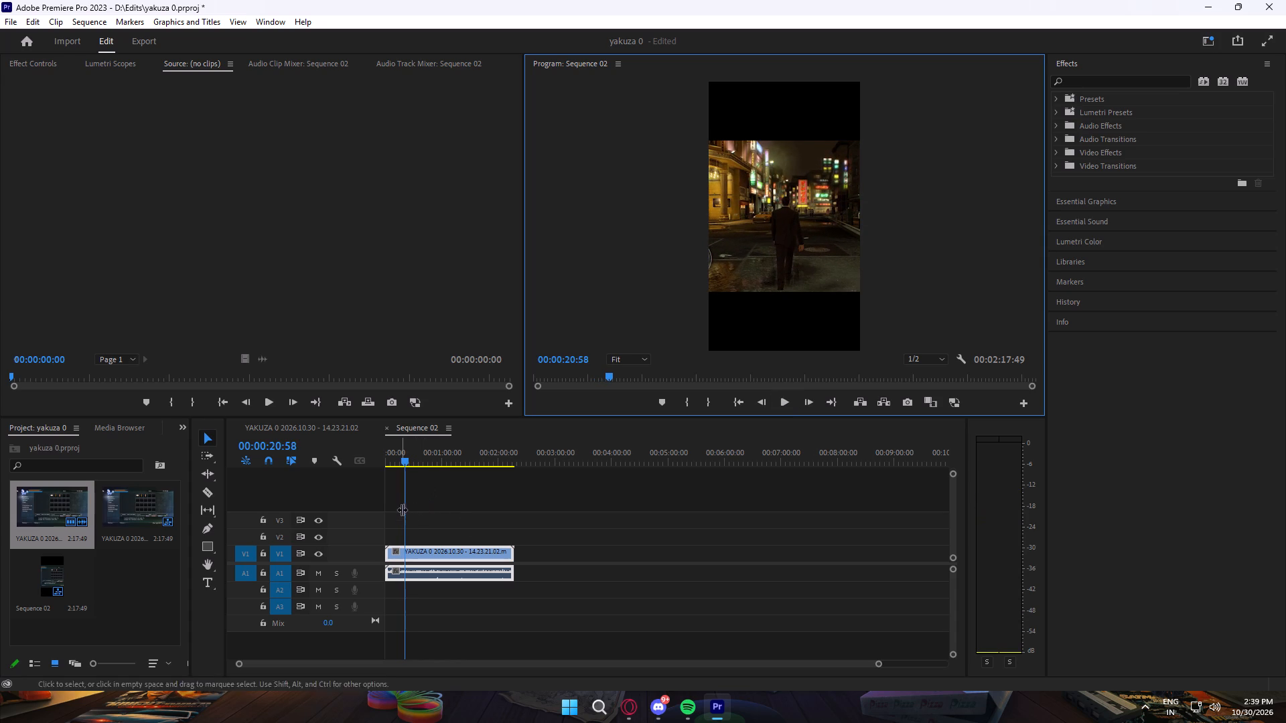
drag(403, 509, 360, 514)
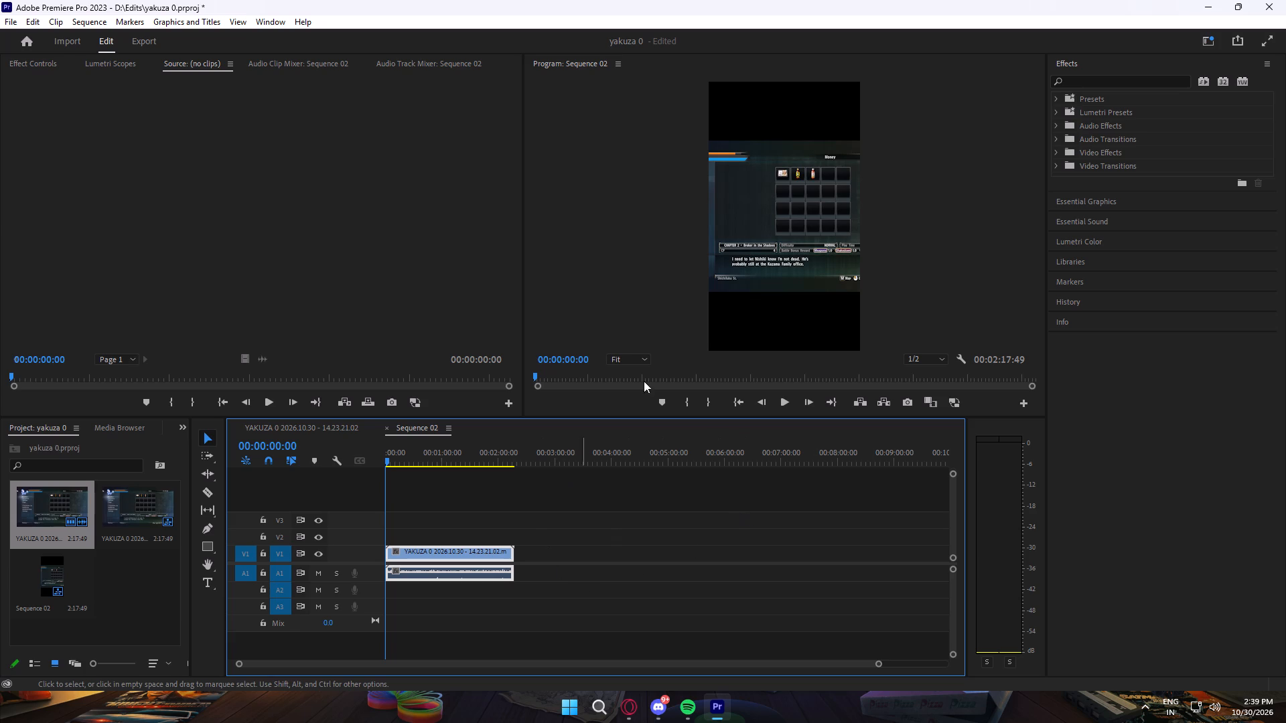
Open the effect controls of the YAKUZA 0 clip in Sequence 02.
click(447, 548)
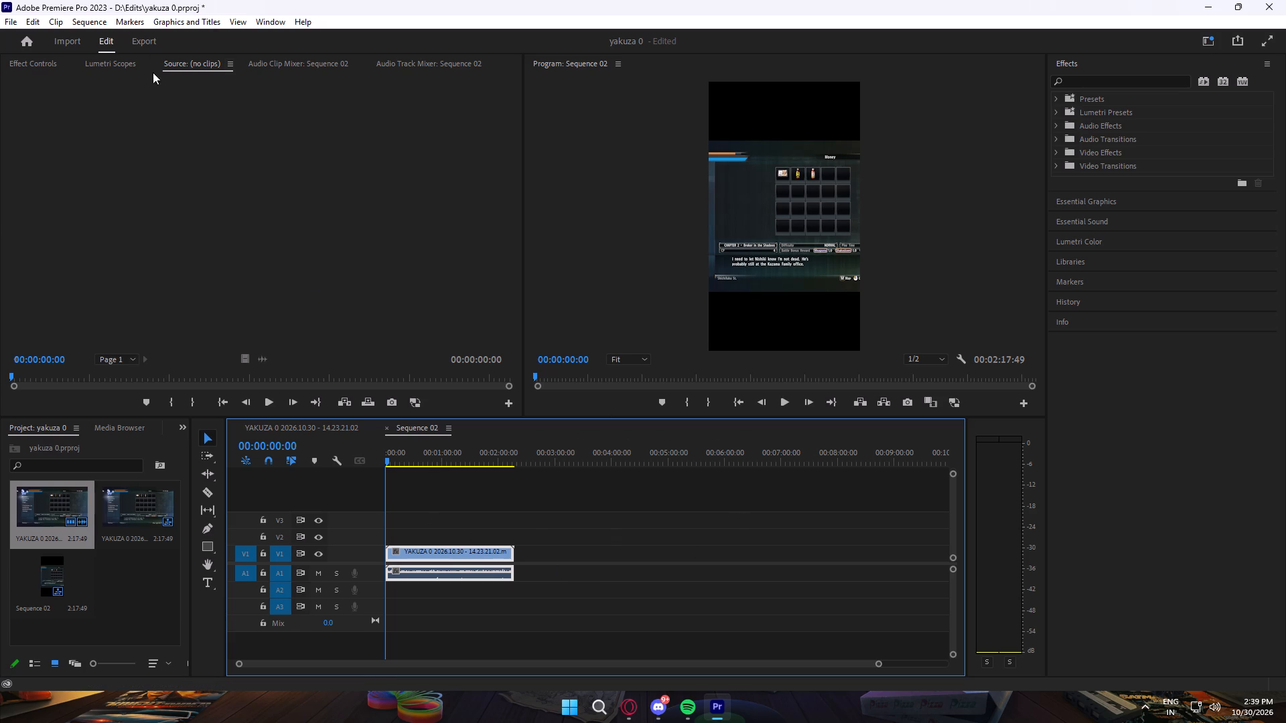
click(48, 66)
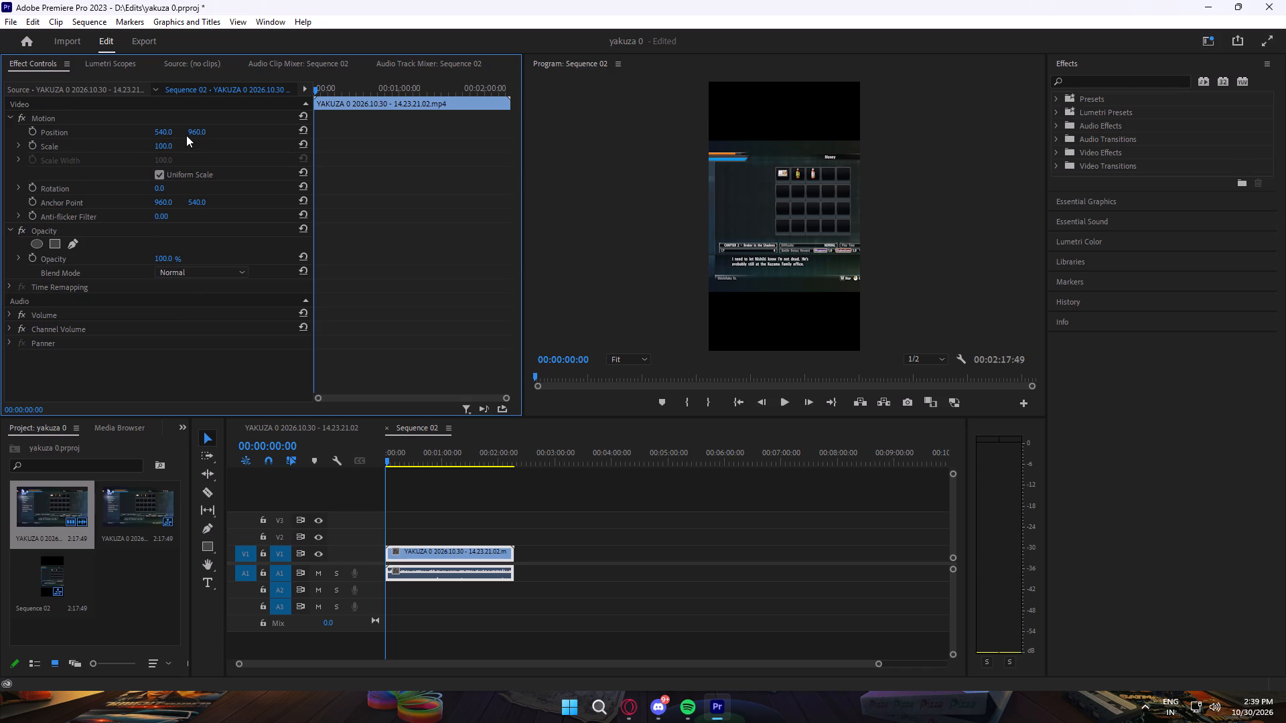
Move the playhead to about 00:00:09:55, where the character walks along the street.
drag(384, 501, 409, 501)
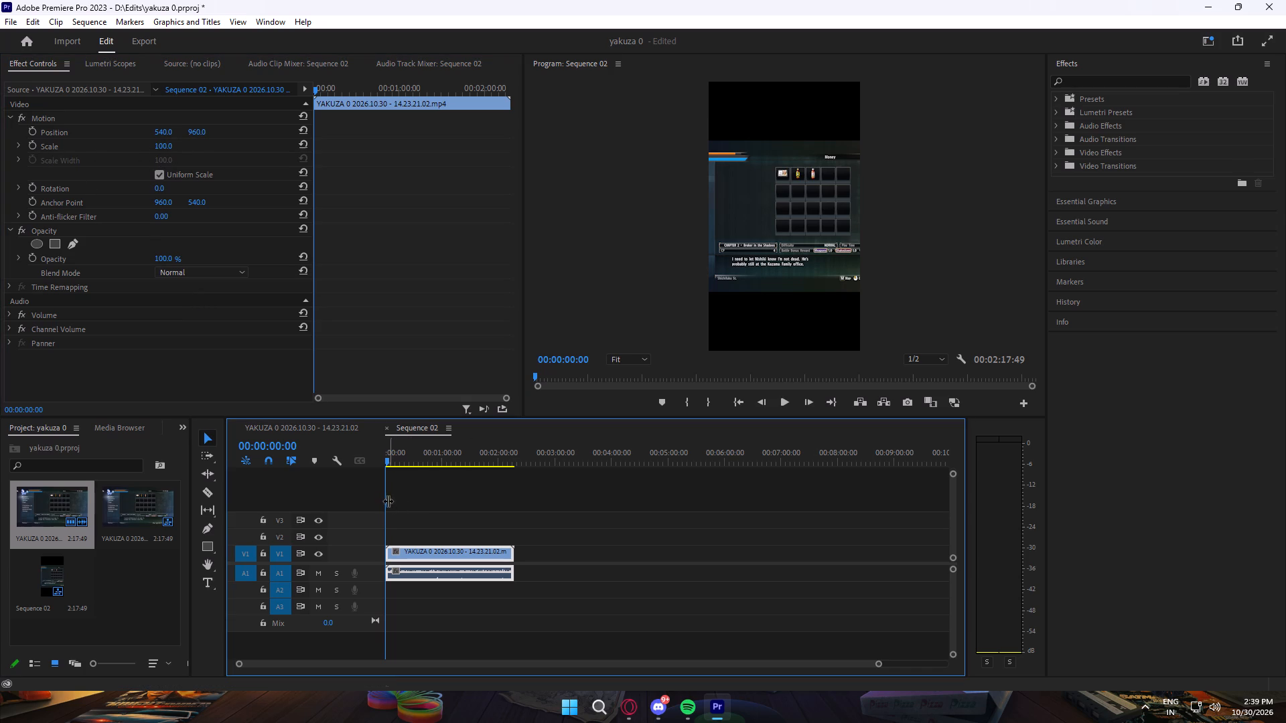
click(384, 504)
drag(384, 505, 390, 507)
drag(385, 503, 386, 503)
drag(386, 503, 378, 501)
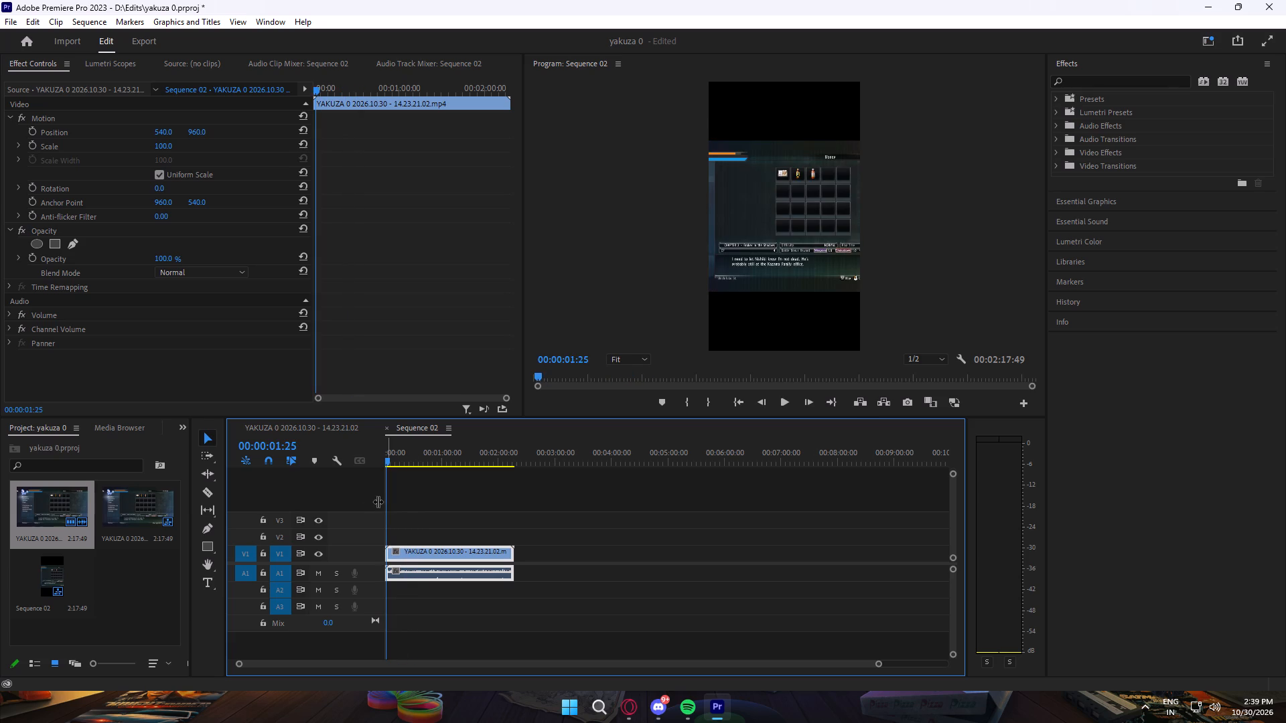
drag(378, 501, 392, 500)
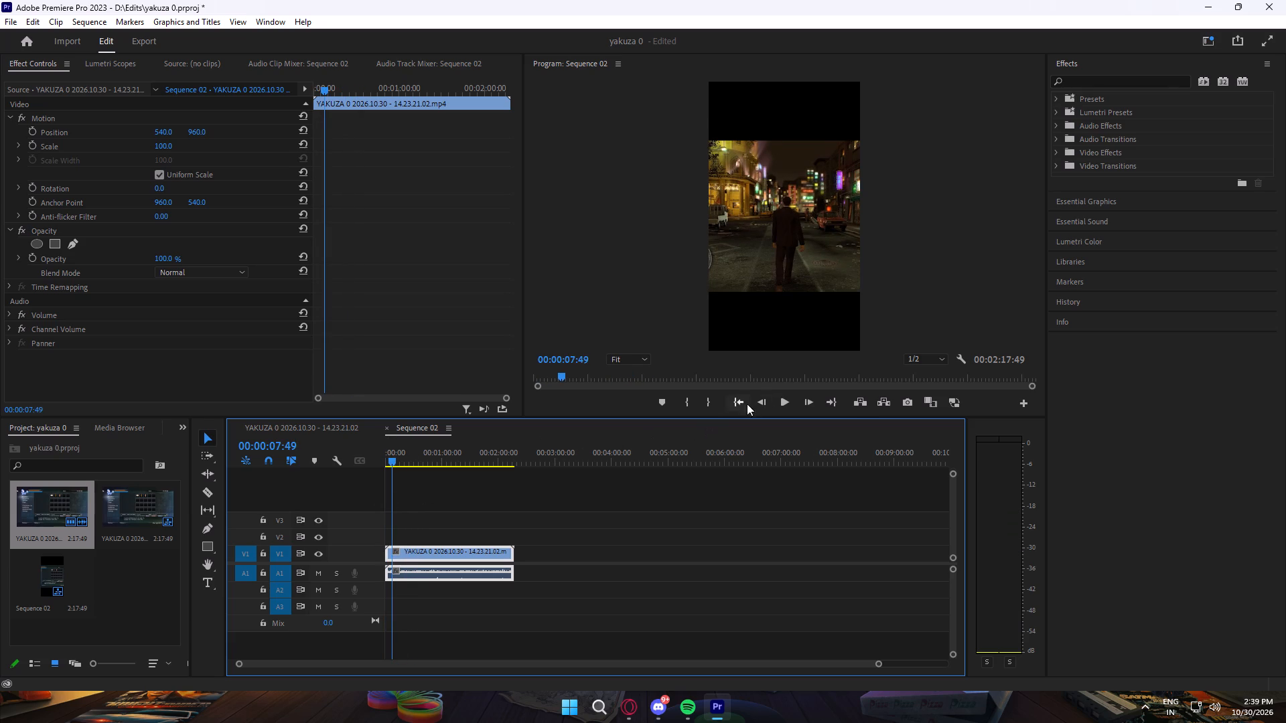
click(811, 402)
click(787, 406)
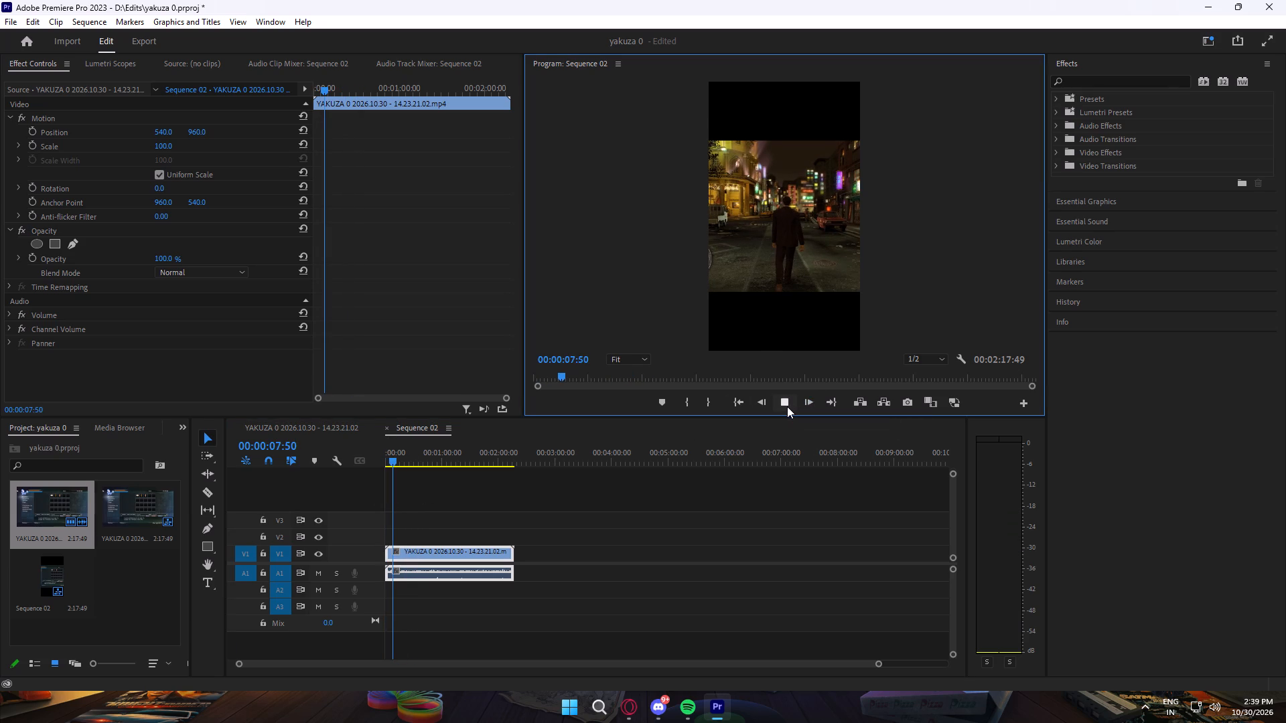
click(787, 406)
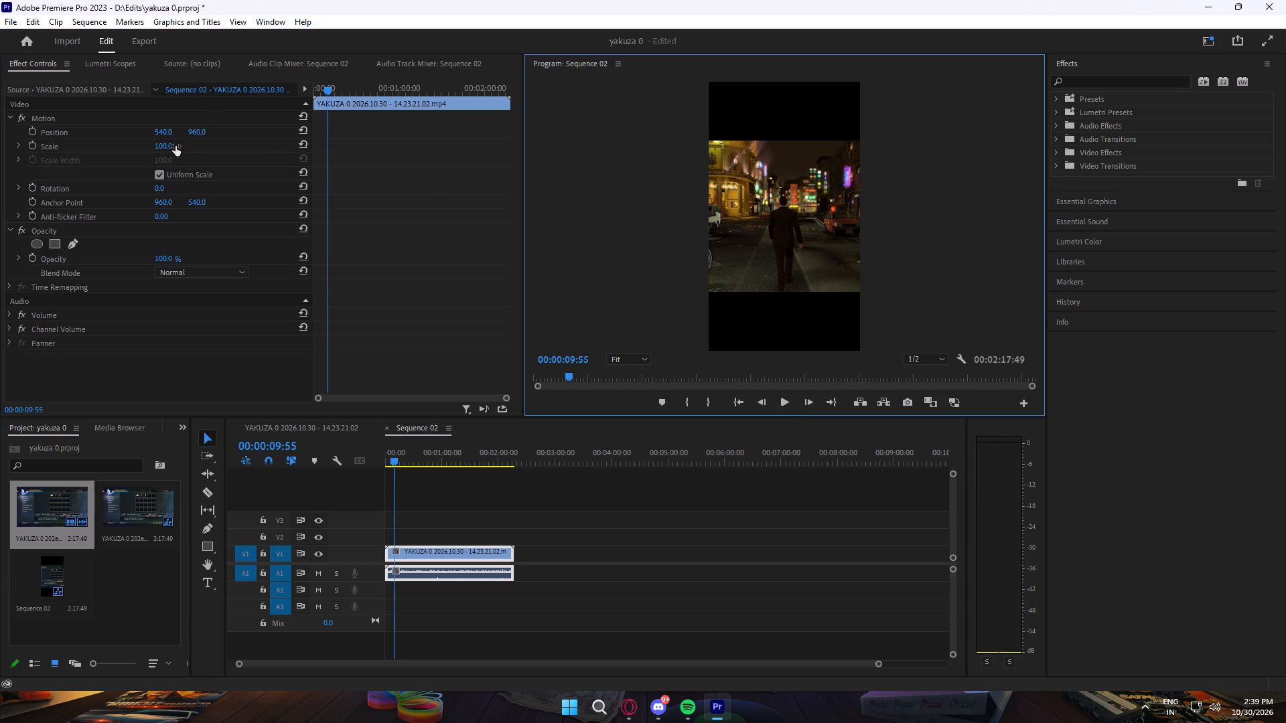
Shift the YAKUZA 0 clip within the vertical frame to a position of about 502, 955.
click(150, 129)
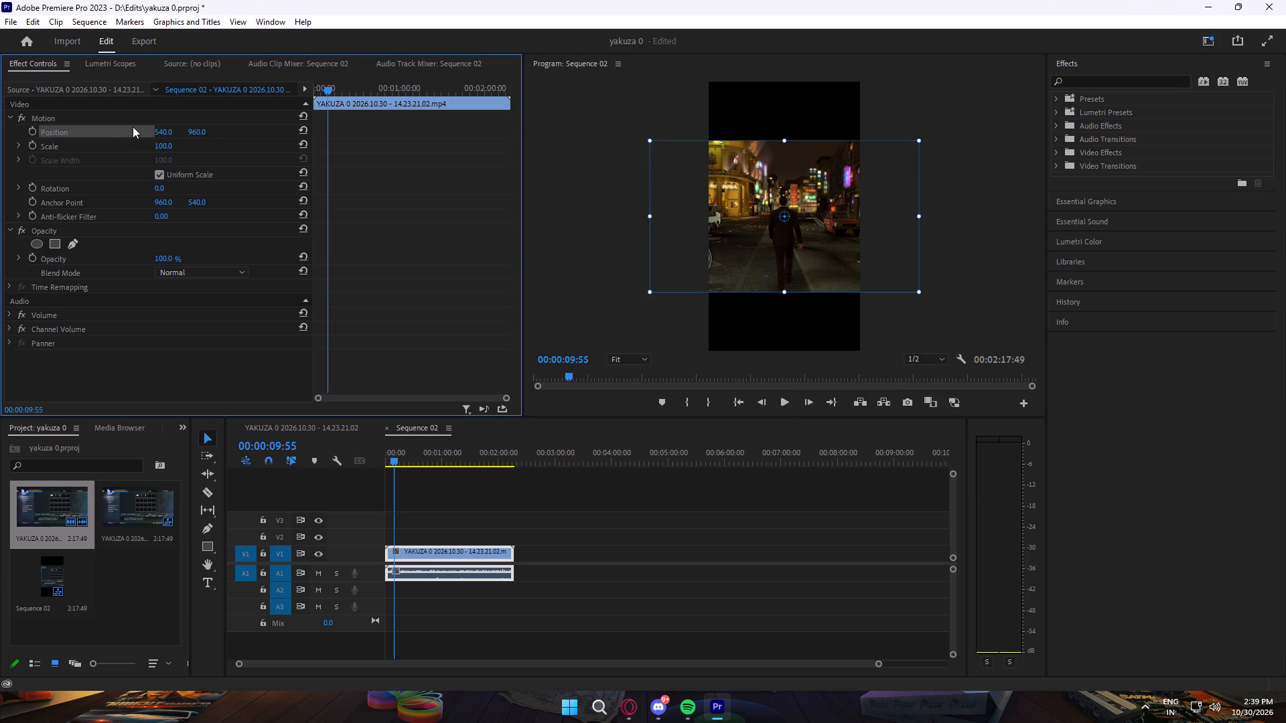
drag(132, 127, 116, 127)
click(248, 137)
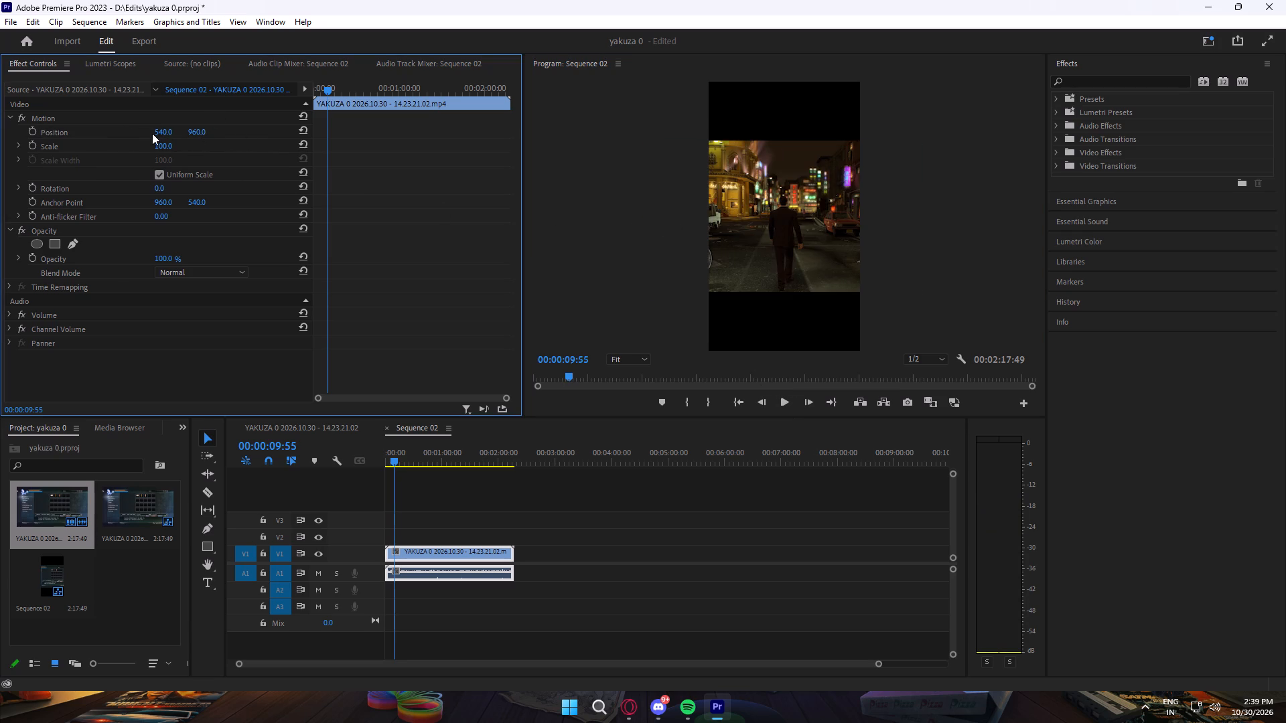
drag(143, 133, 97, 128)
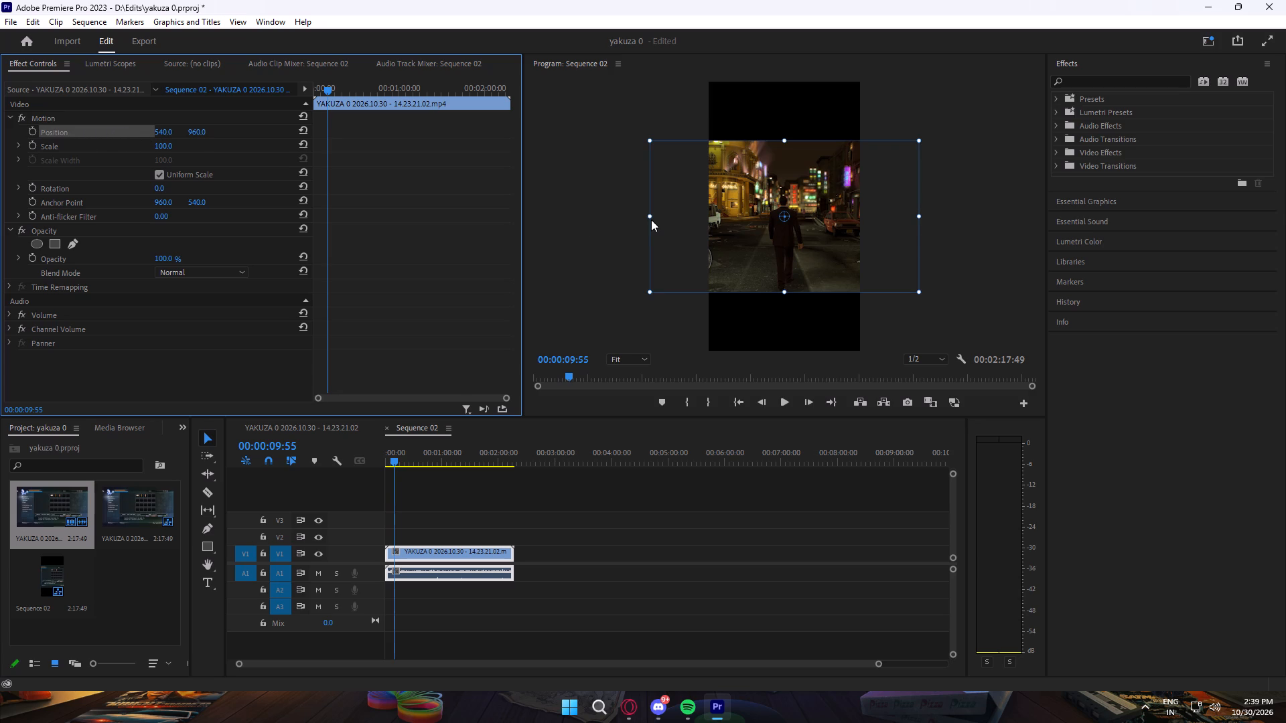
click(677, 217)
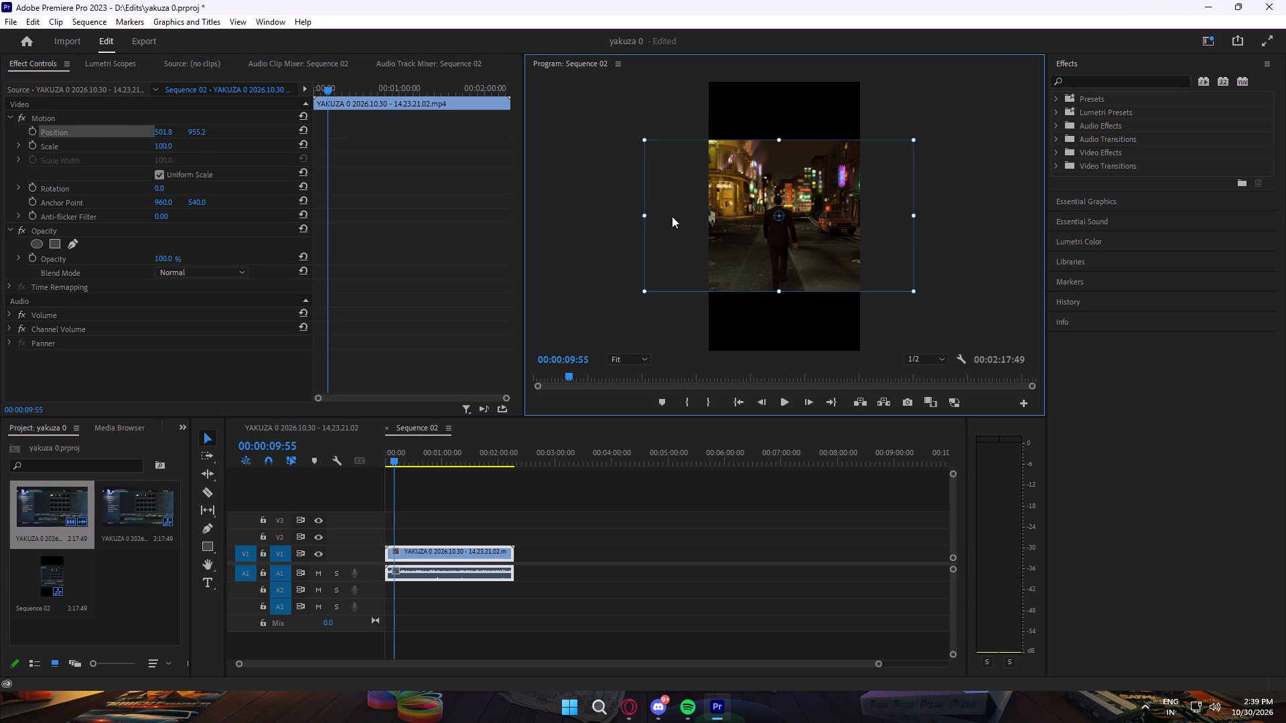
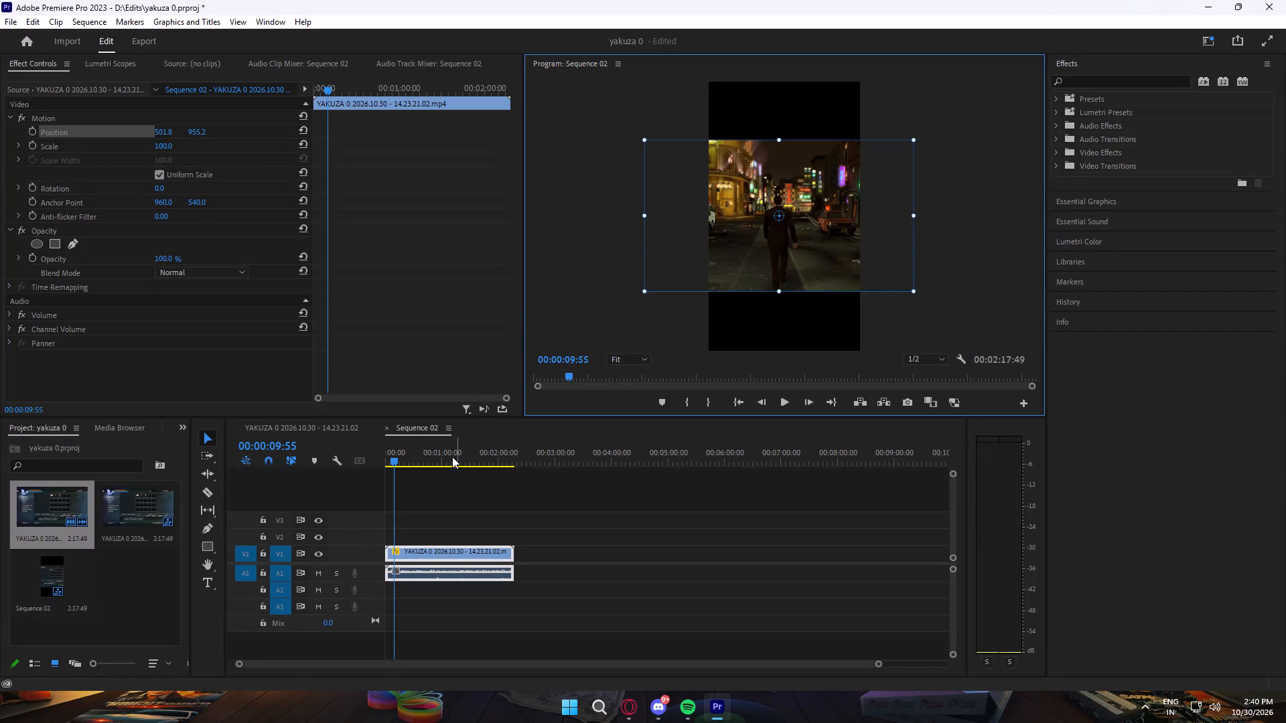
Turn on position keyframing for the YAKUZA 0 clip at 00:00:09:55.
click(62, 136)
click(40, 131)
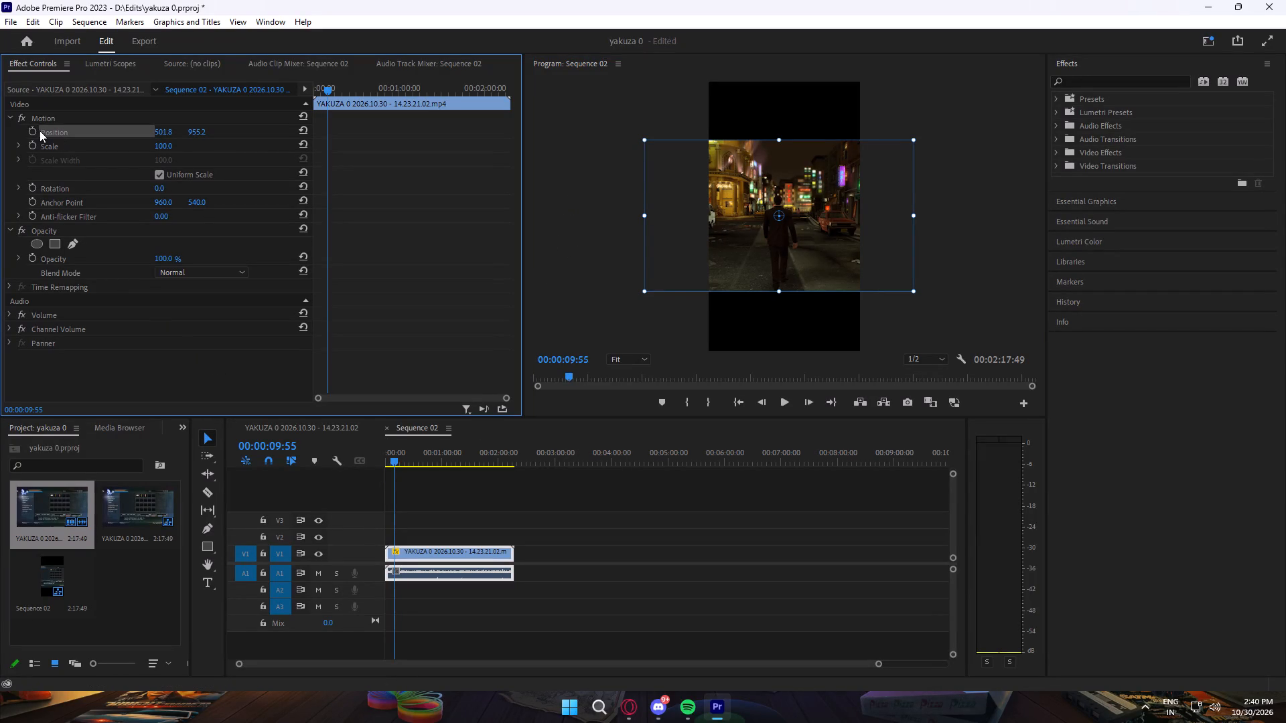
click(30, 133)
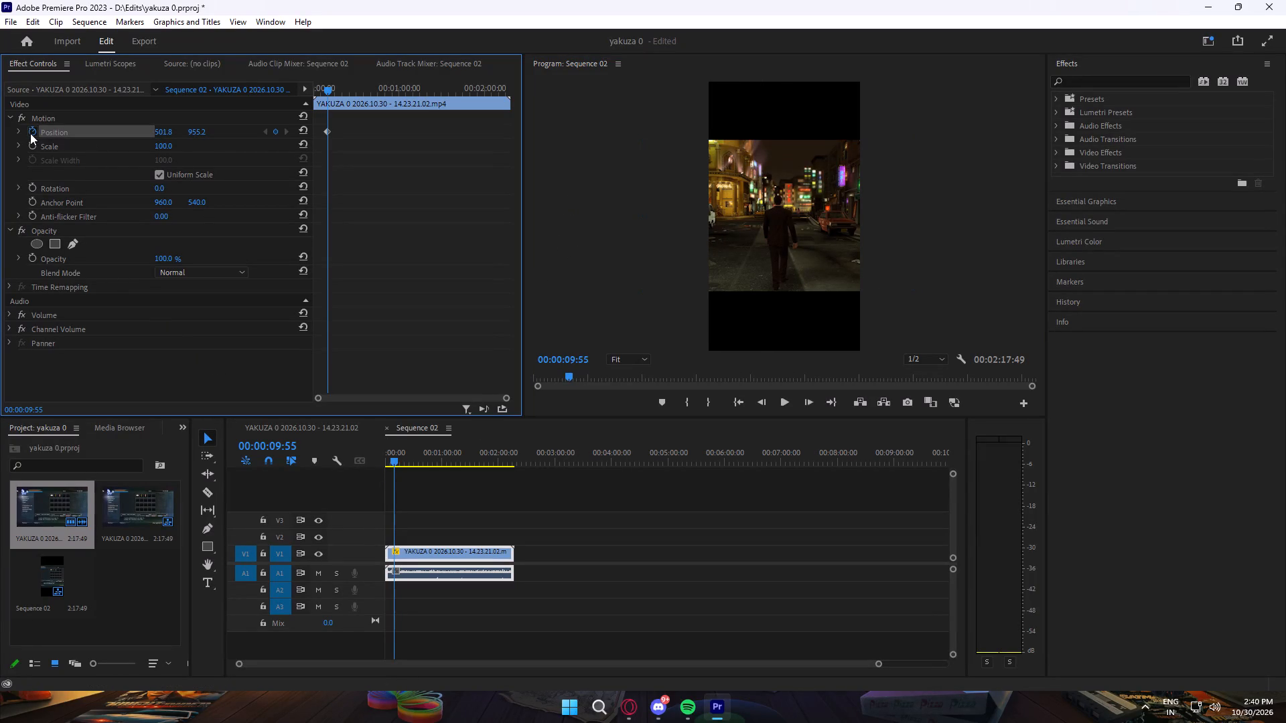
click(30, 133)
click(741, 366)
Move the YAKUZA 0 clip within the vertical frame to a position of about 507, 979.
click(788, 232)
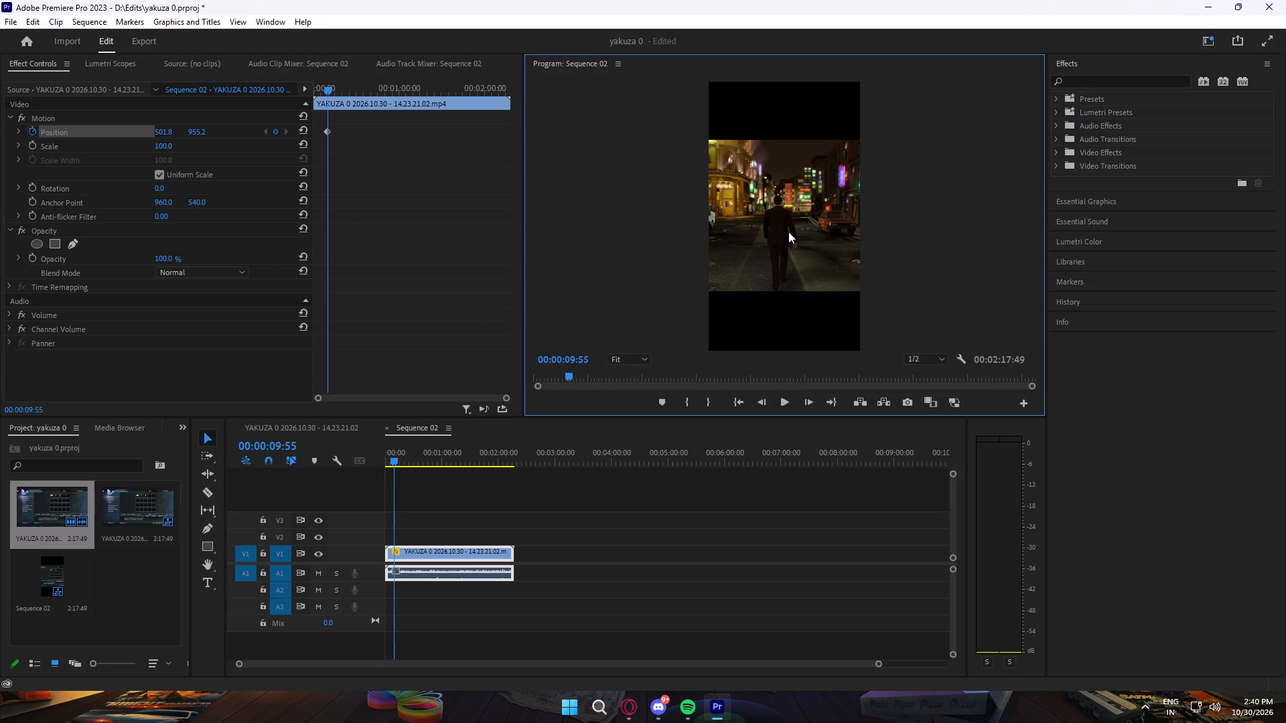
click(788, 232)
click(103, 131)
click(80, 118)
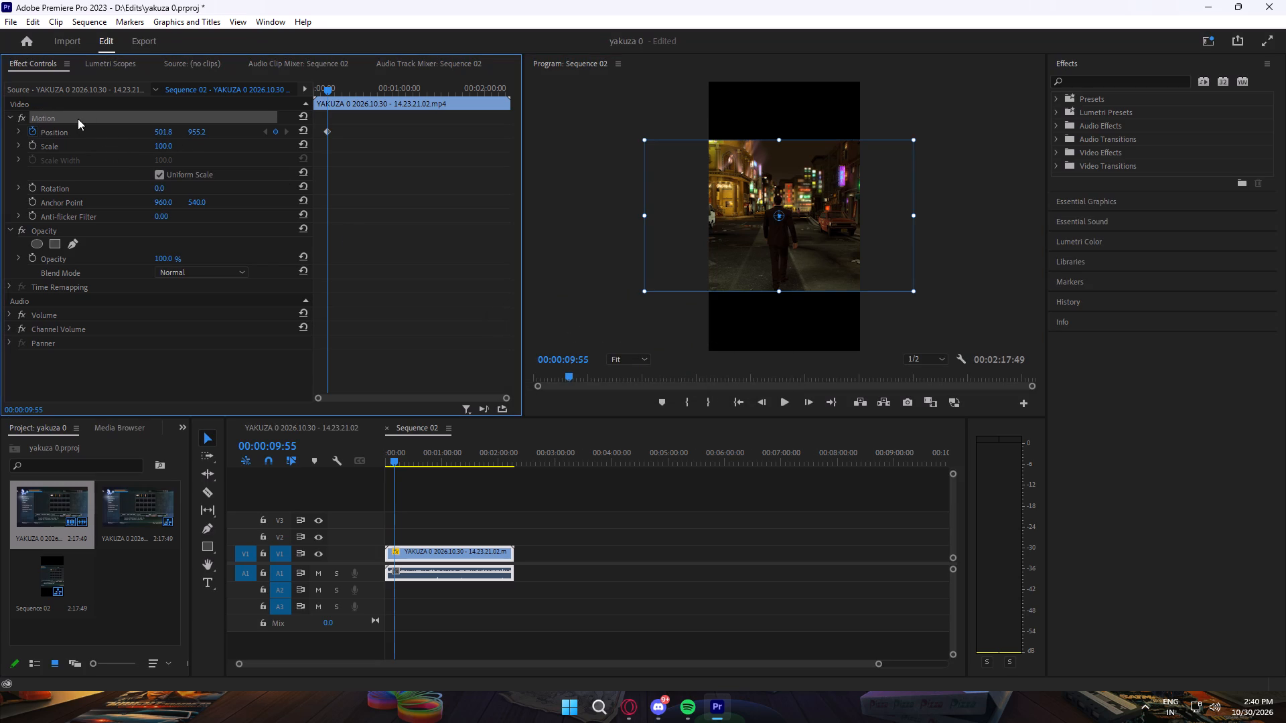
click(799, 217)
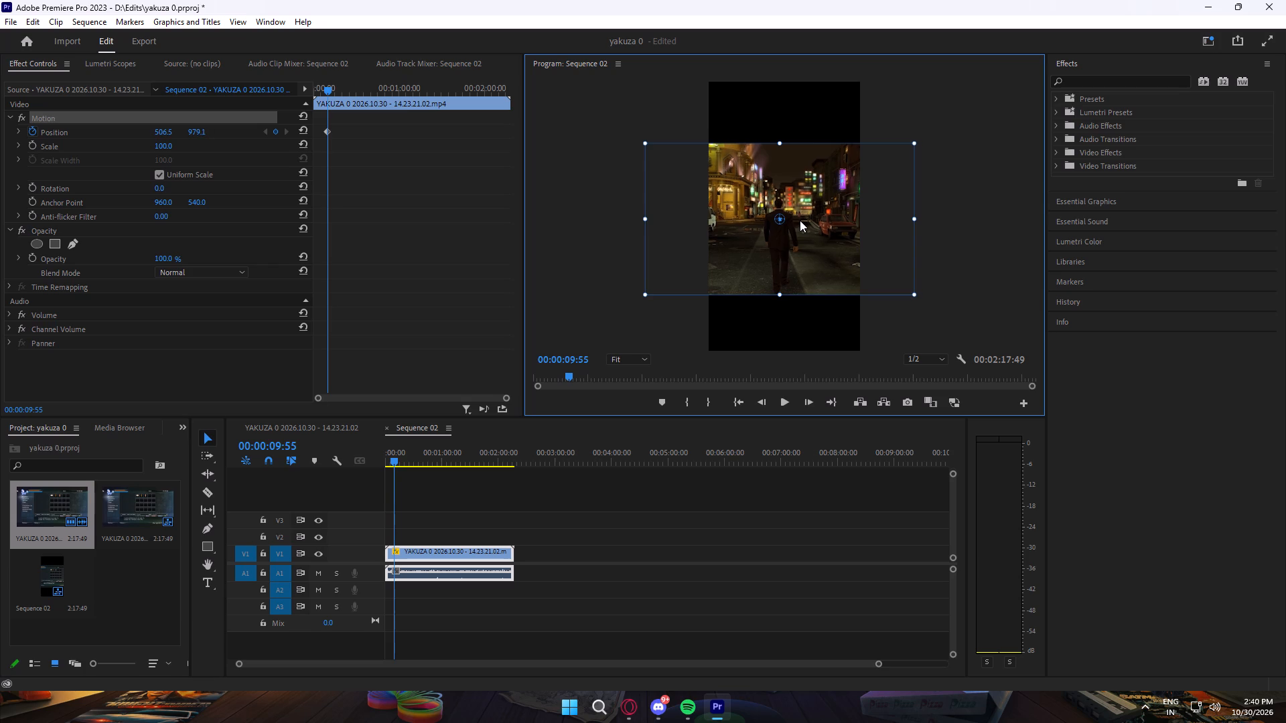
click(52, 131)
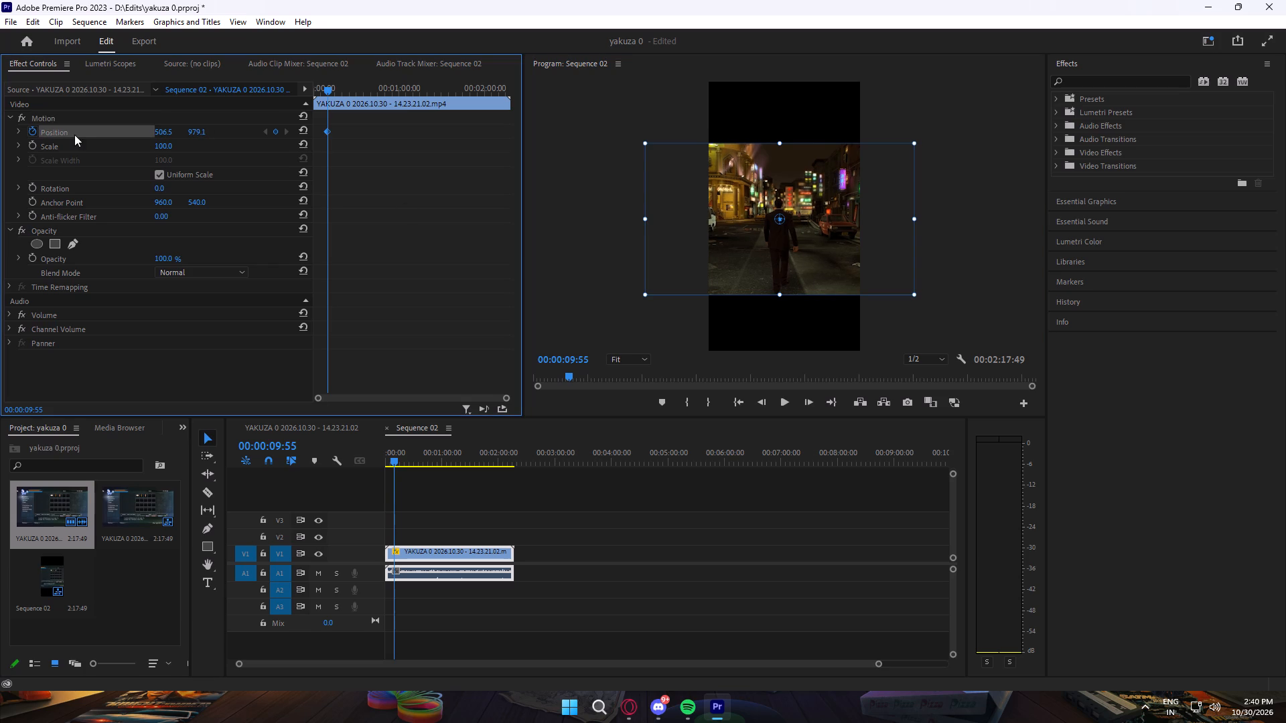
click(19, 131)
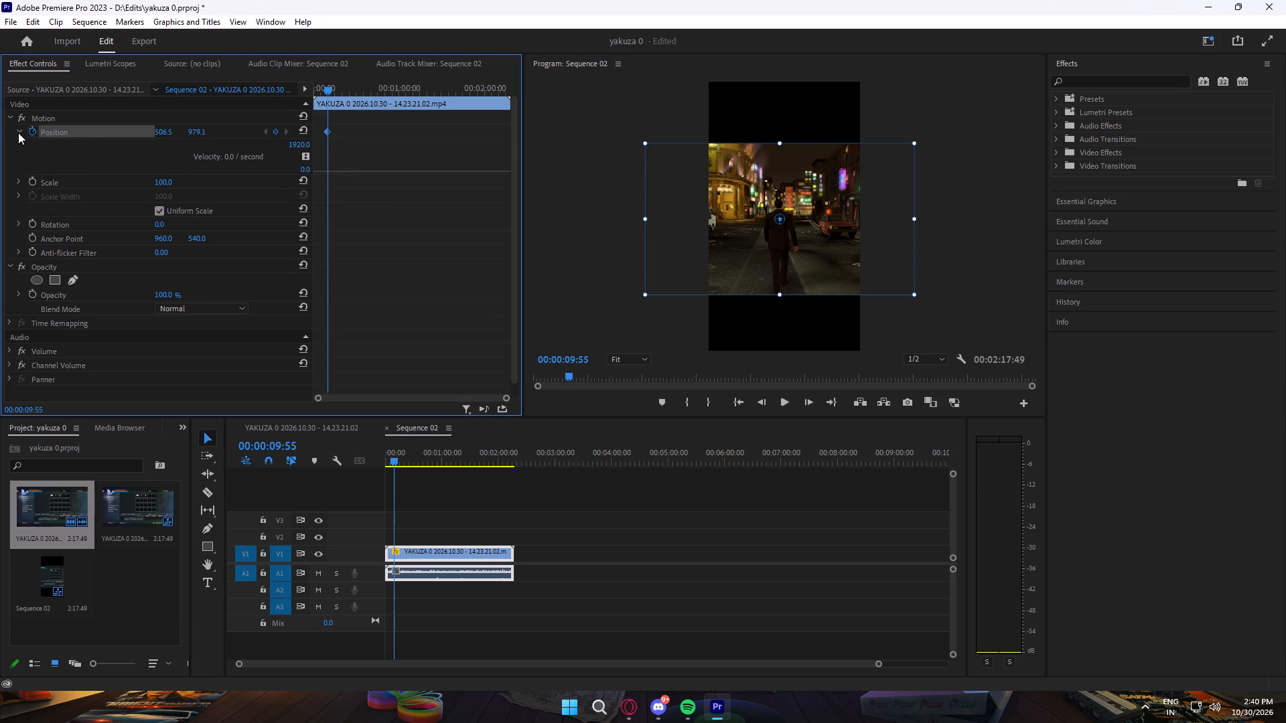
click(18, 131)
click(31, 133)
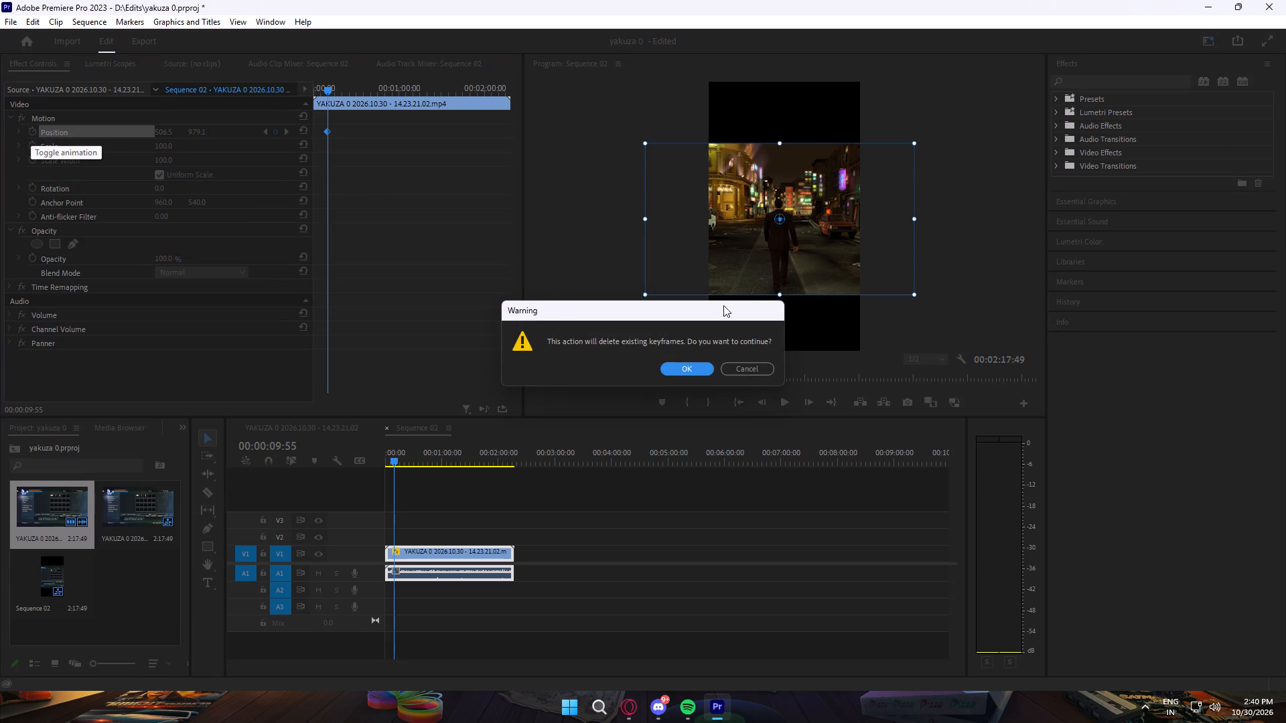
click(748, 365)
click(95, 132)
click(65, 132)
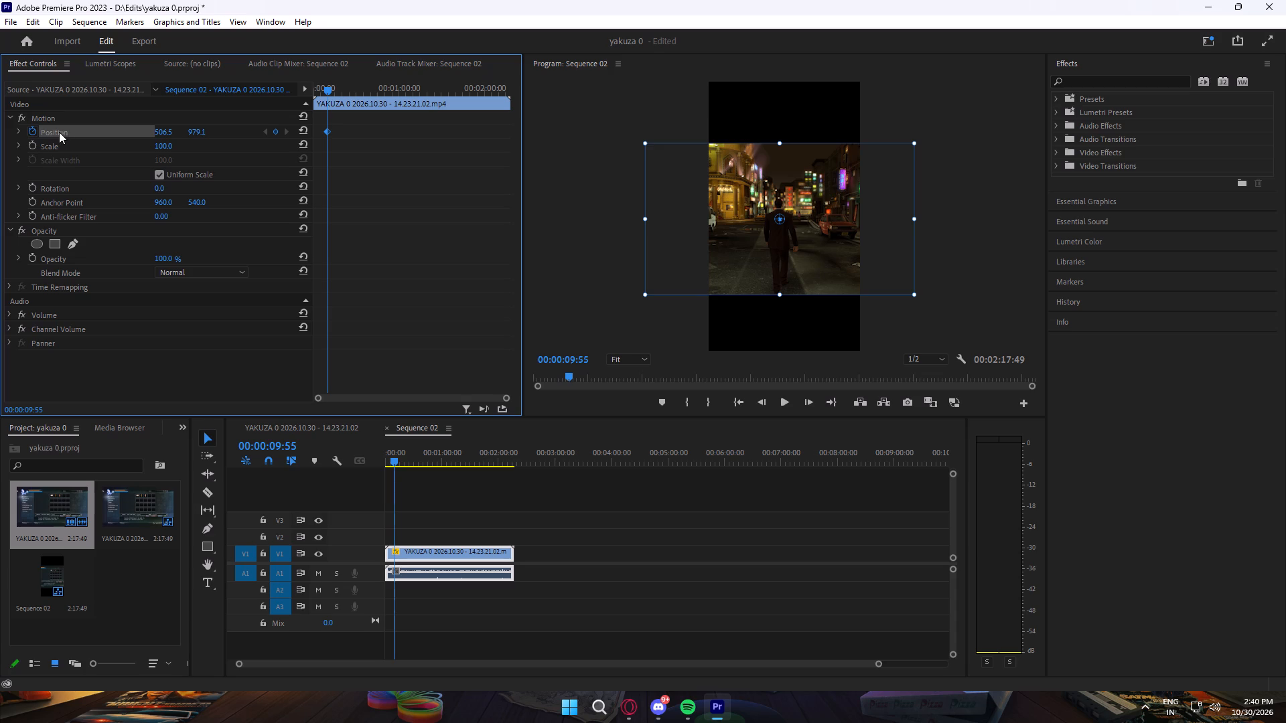
Adjust the clip's horizontal position to 517.5, keeping the walking character near the centre of the vertical frame.
click(17, 131)
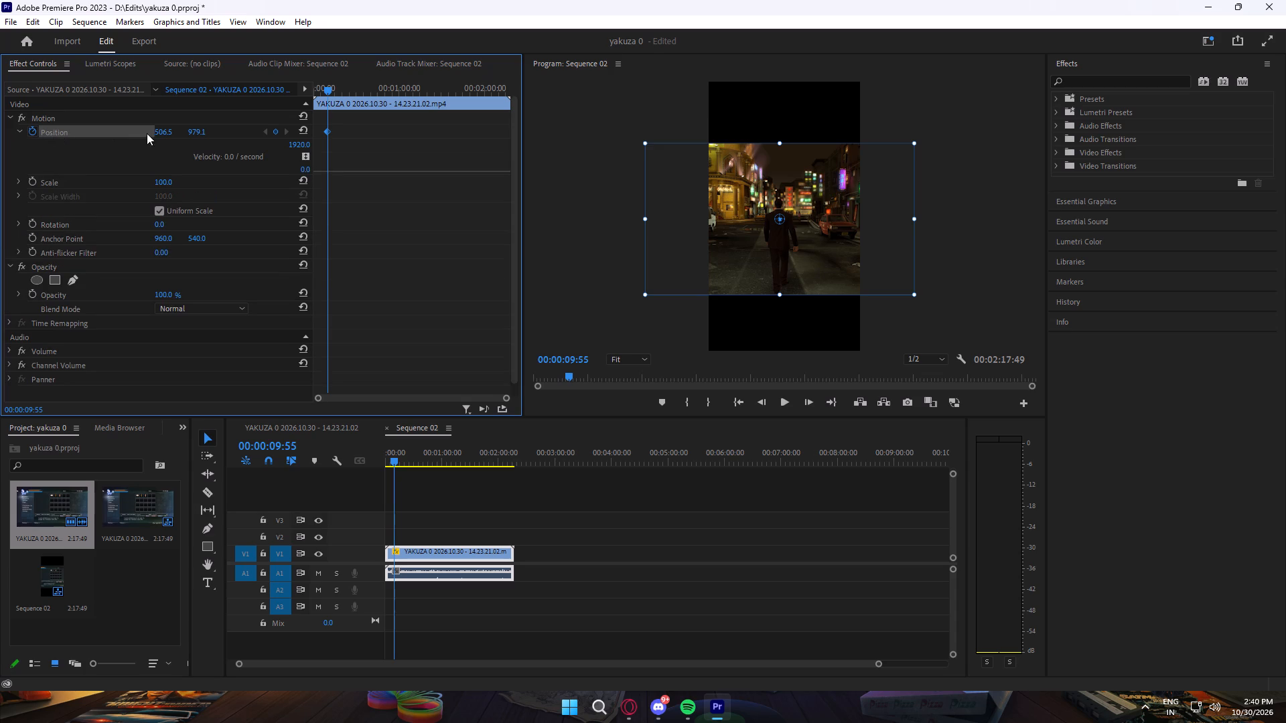
click(167, 132)
double_click(133, 130)
drag(147, 129, 139, 129)
drag(156, 131, 146, 130)
drag(146, 130, 122, 123)
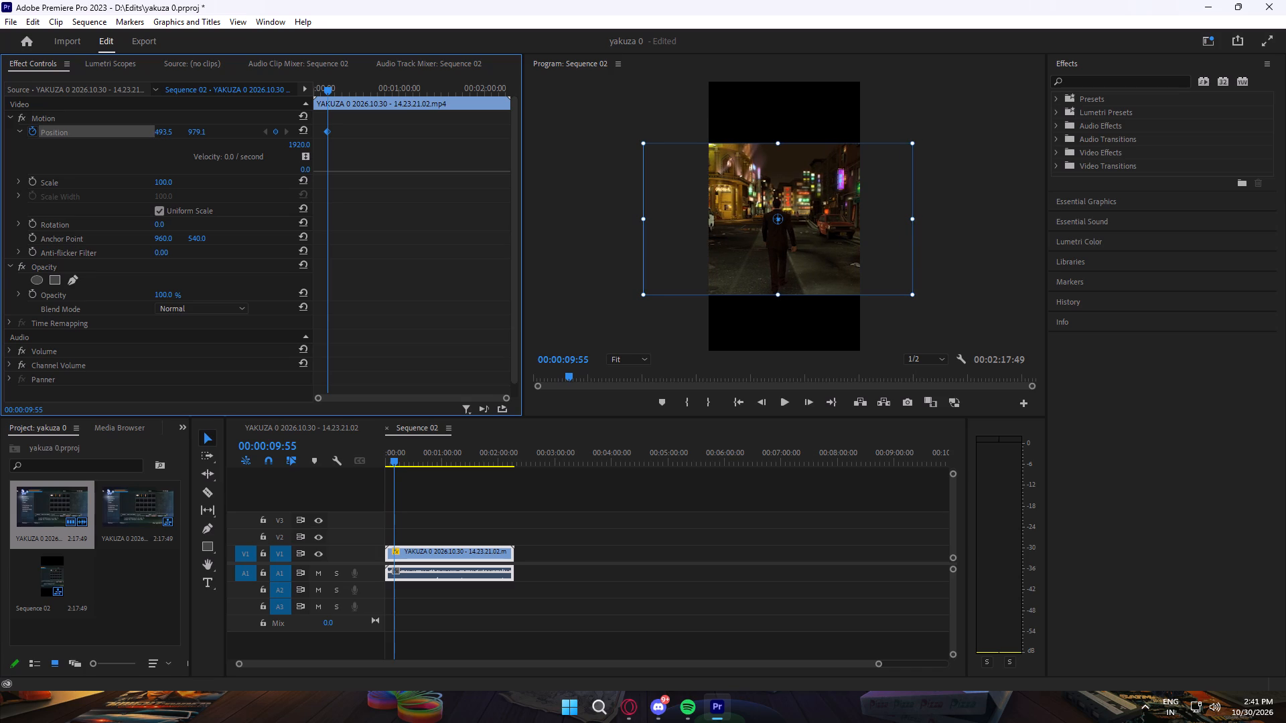
drag(122, 123, 29, 119)
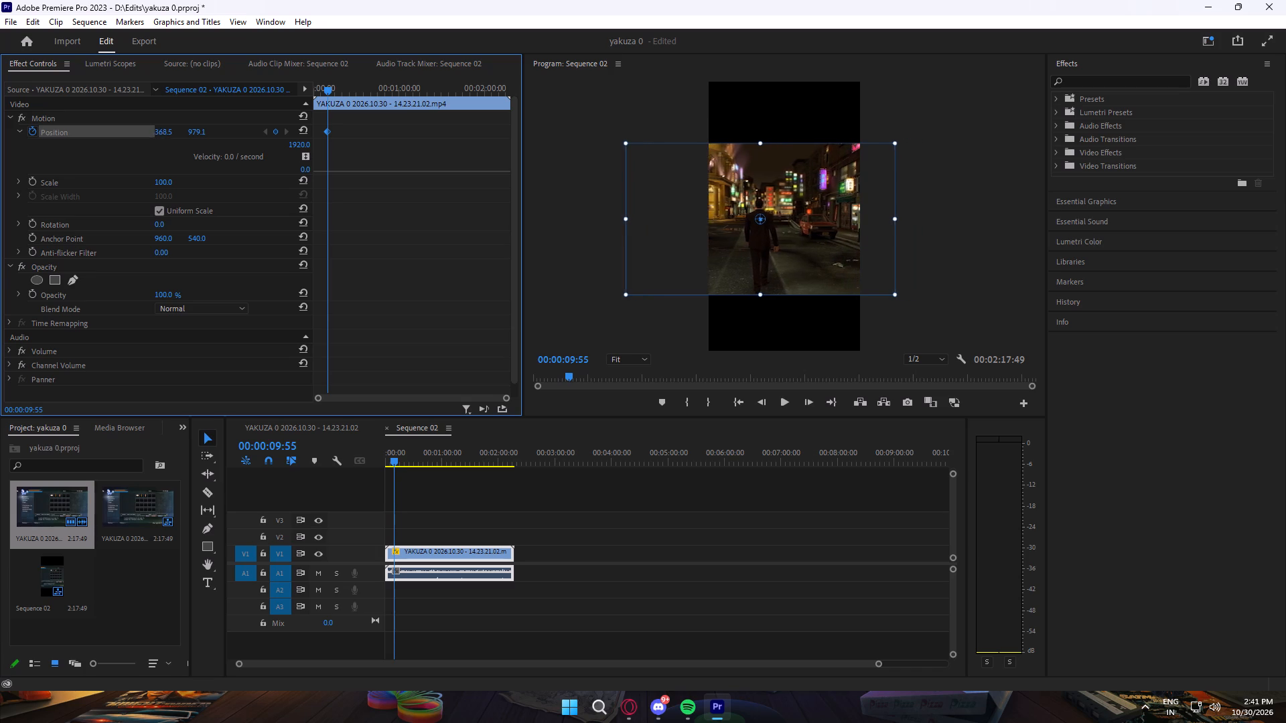
drag(29, 119, 114, 125)
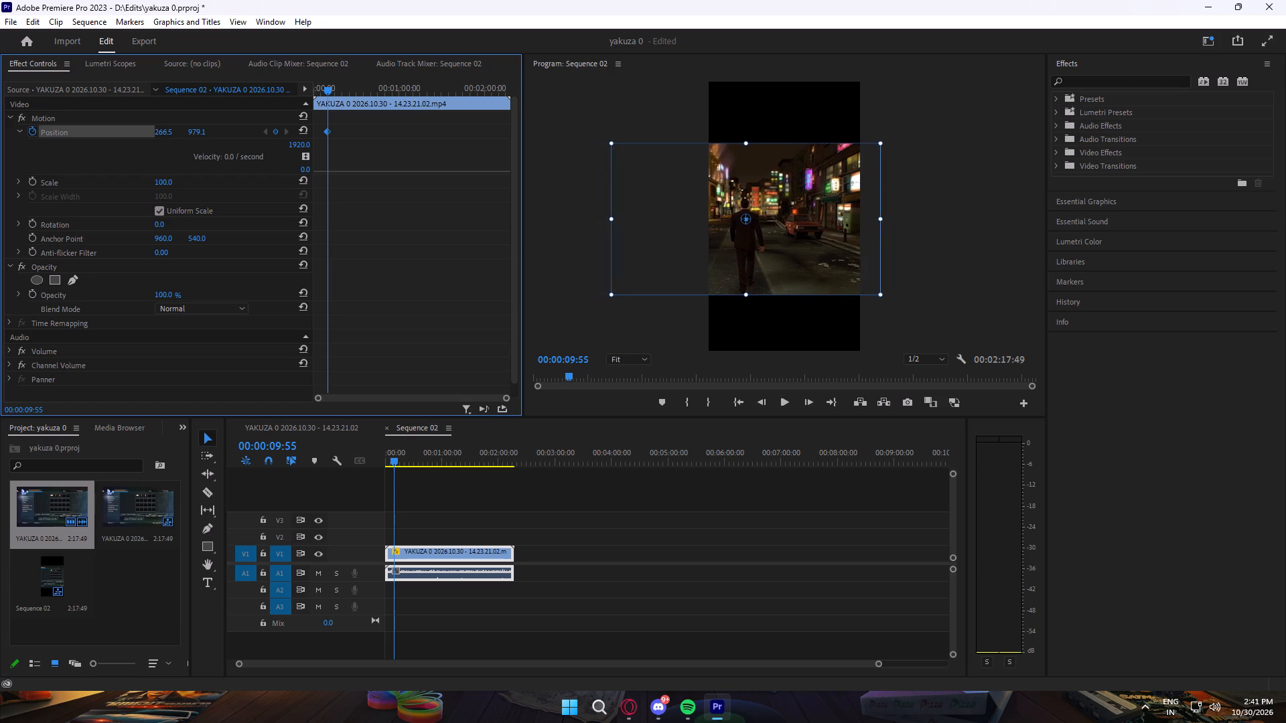
drag(114, 125, 274, 131)
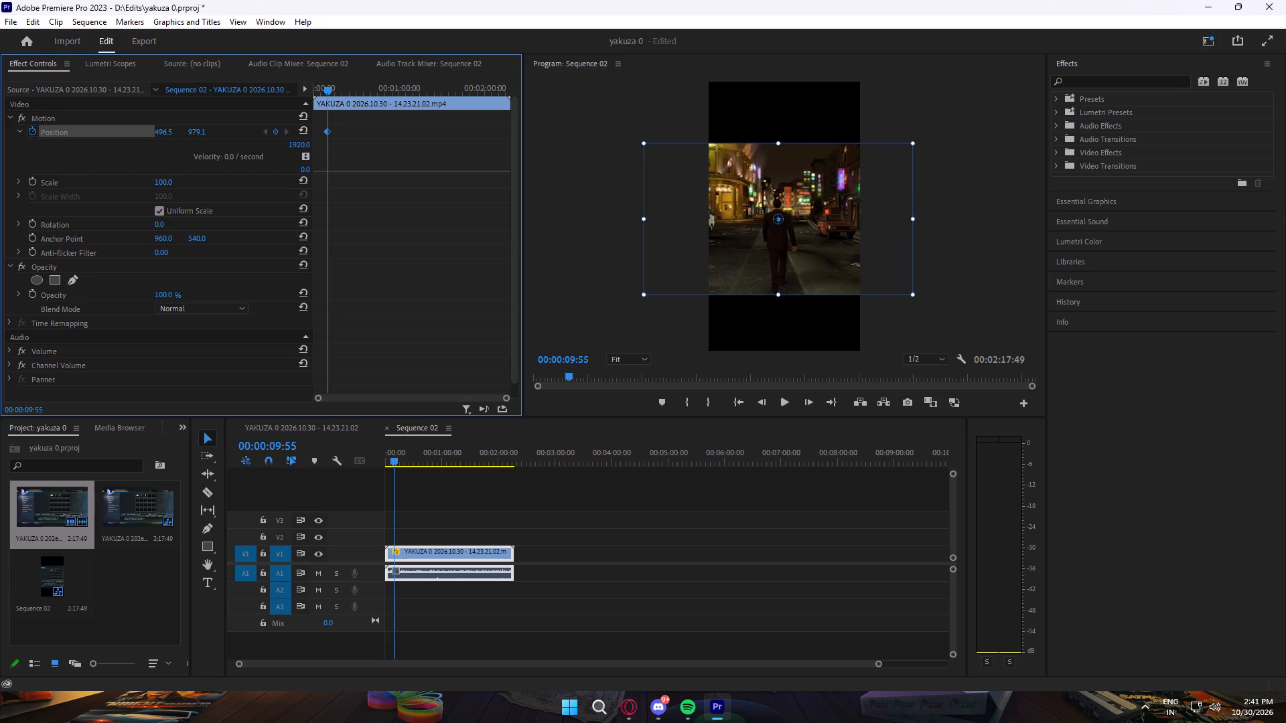
drag(274, 131, 551, 143)
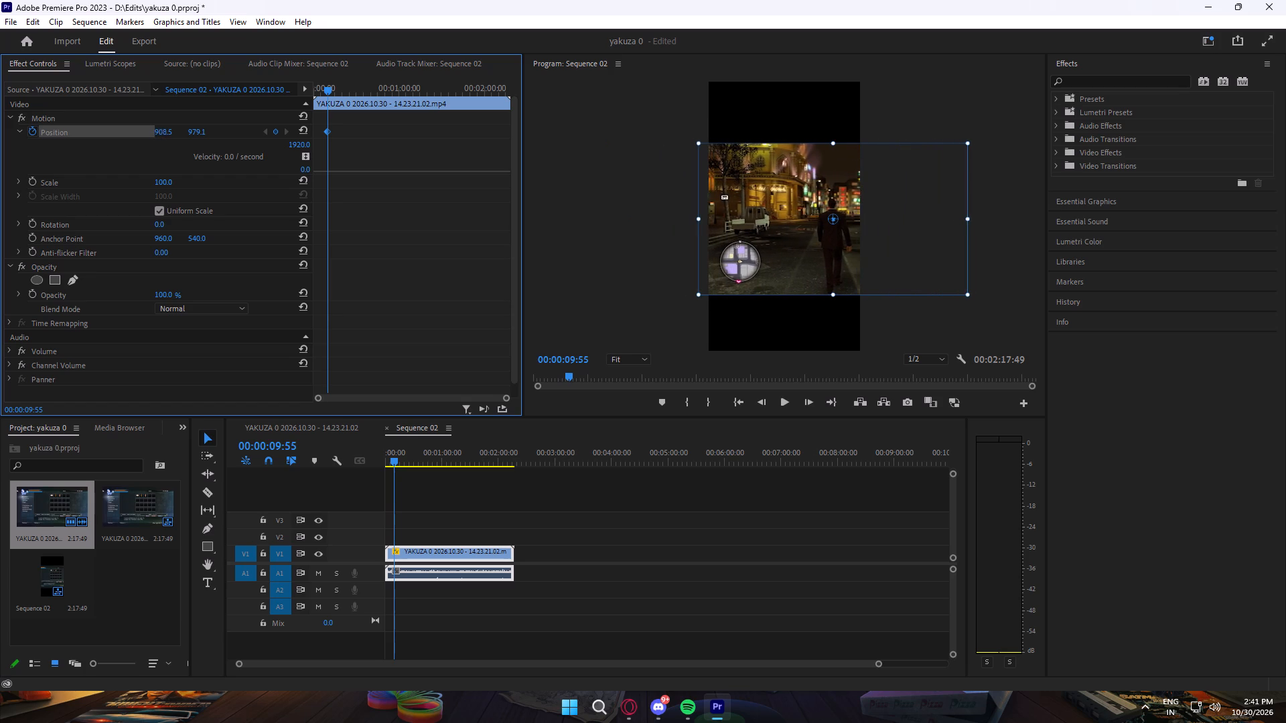
drag(551, 143, 362, 123)
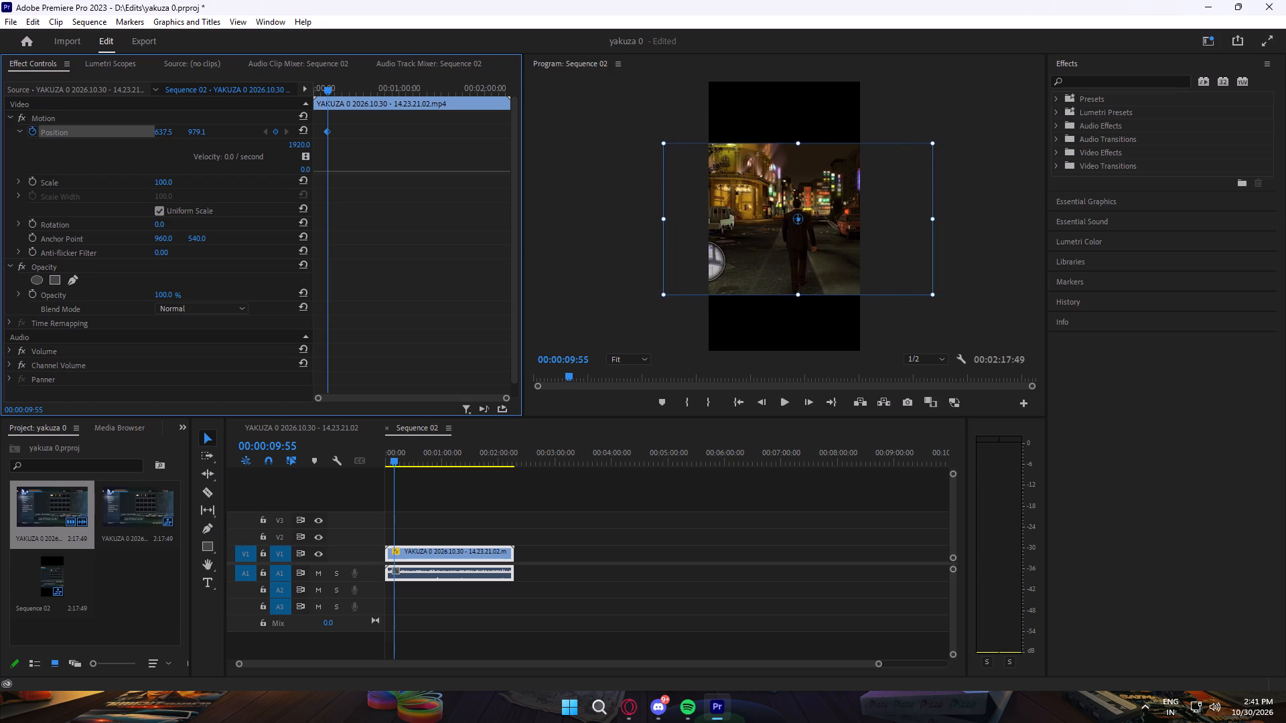
drag(362, 123, 278, 116)
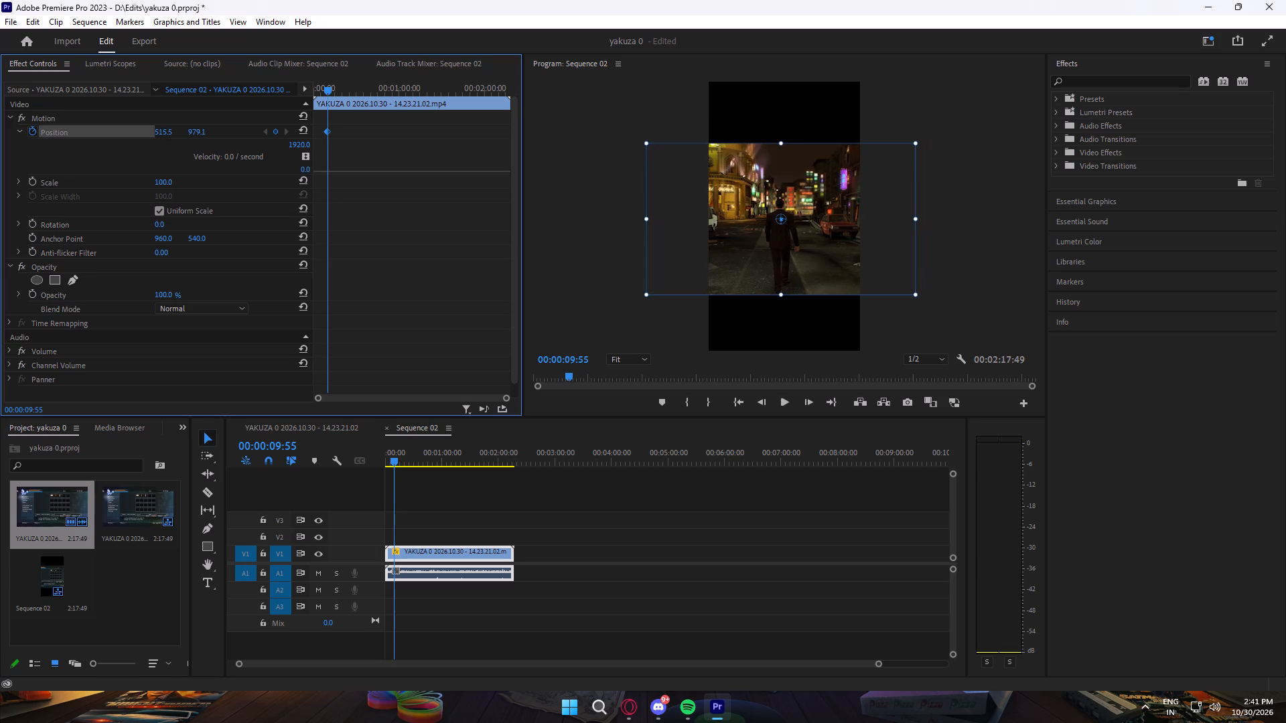
drag(278, 116, 275, 113)
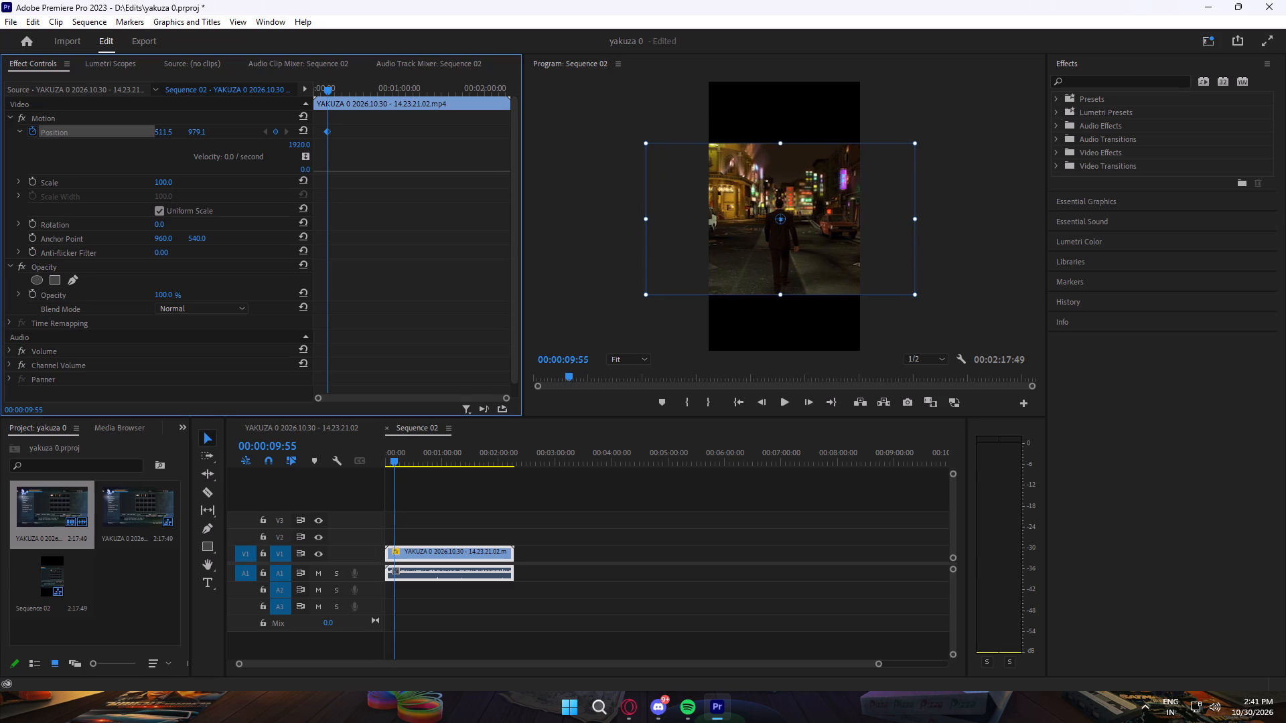
drag(275, 113, 278, 113)
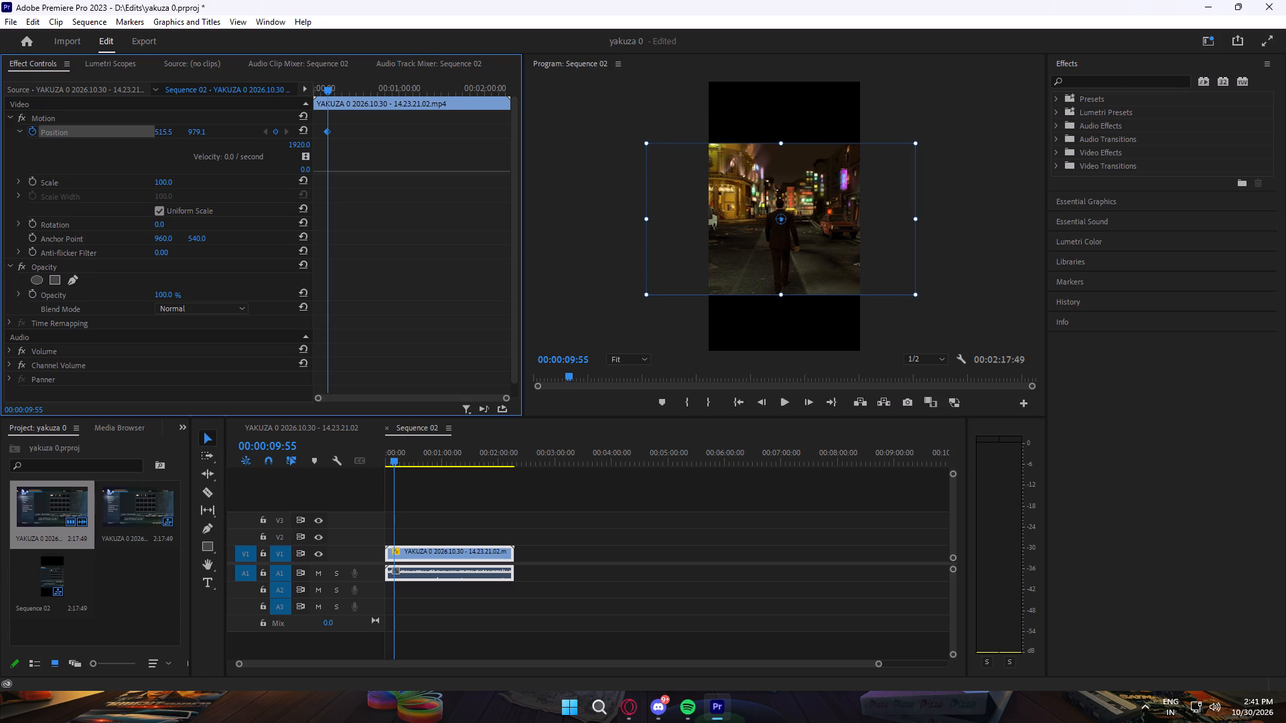
drag(278, 113, 282, 112)
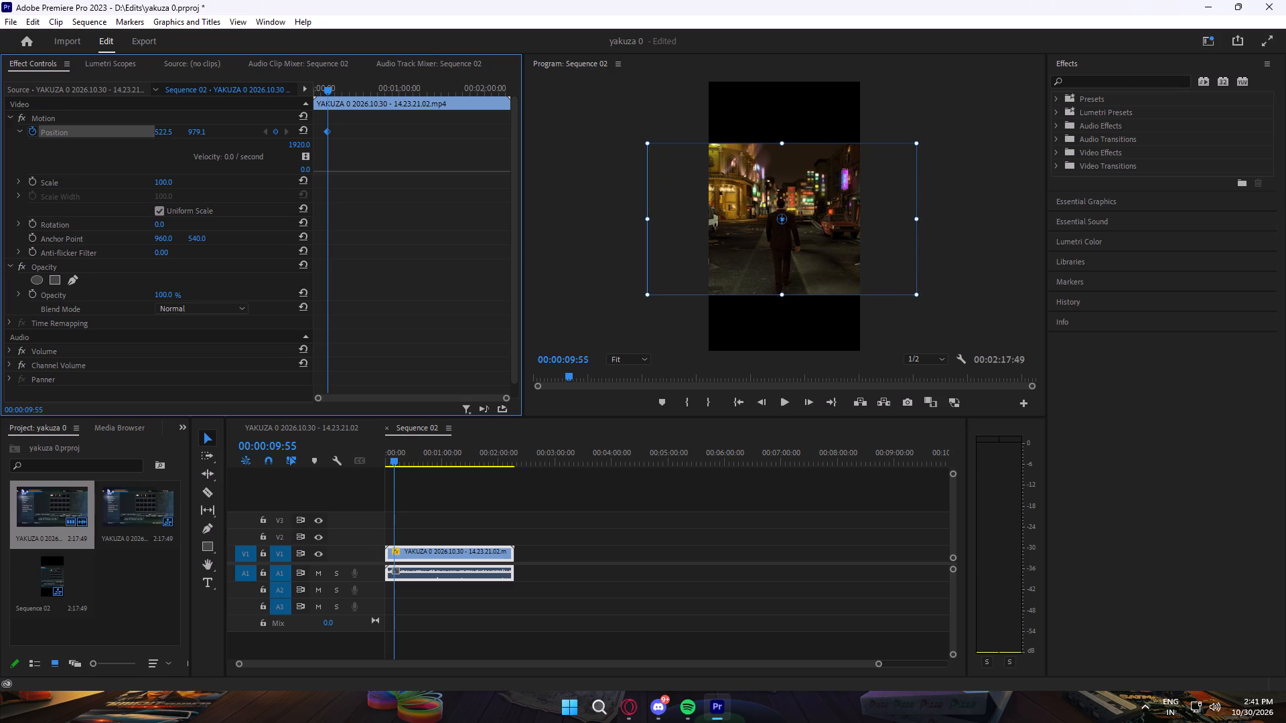
drag(282, 112, 280, 111)
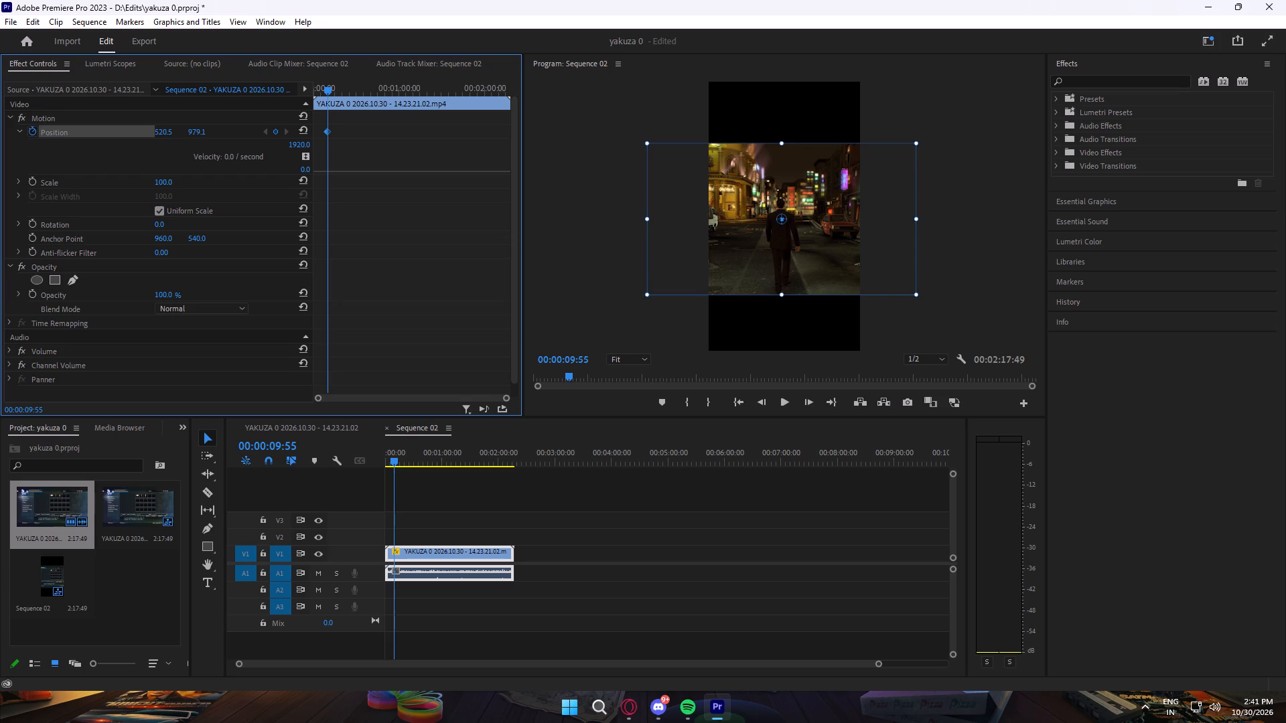
drag(280, 111, 278, 111)
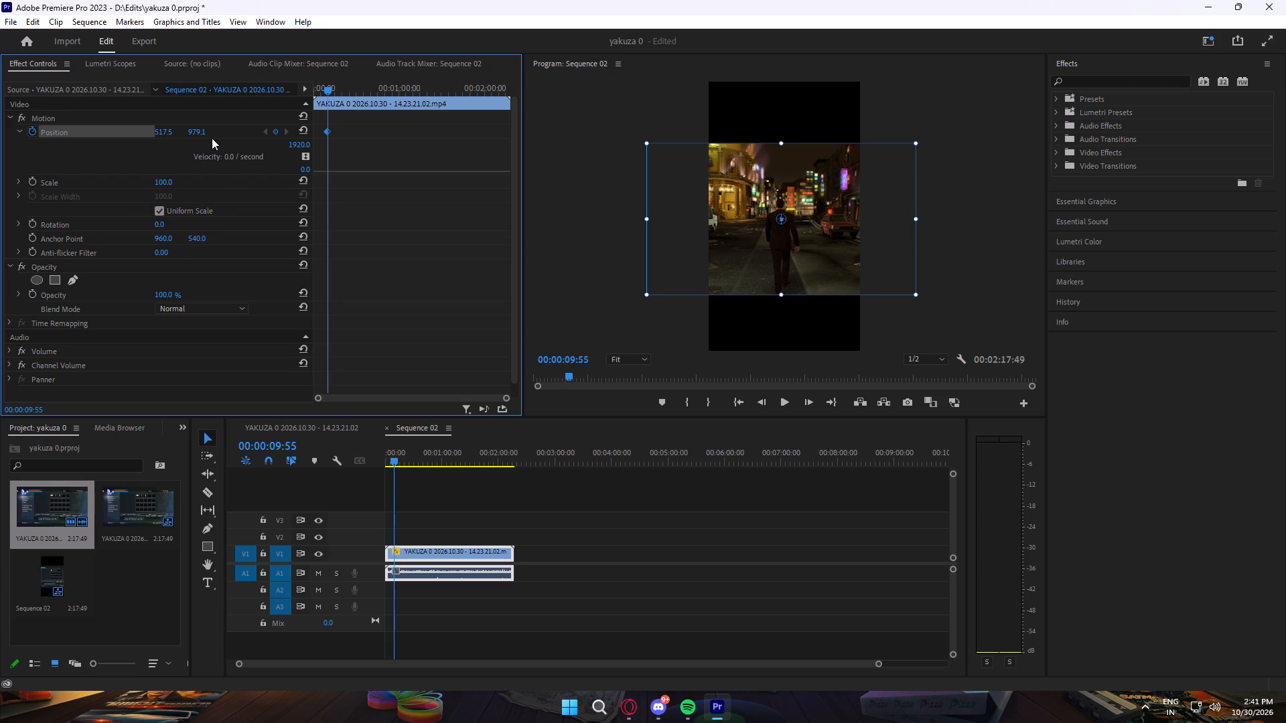
Adjust the clip's vertical position to 967.1 at the 00:00:09:55 keyframe.
click(211, 129)
click(220, 131)
click(221, 131)
click(225, 130)
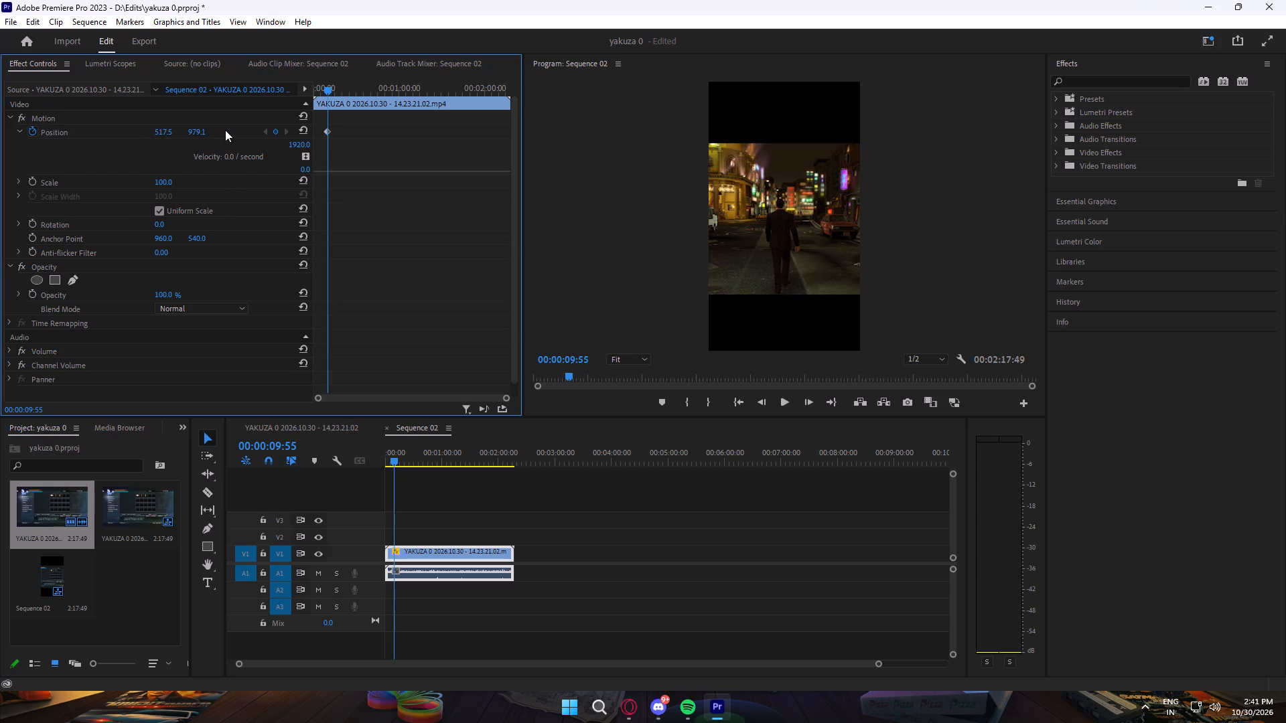
click(212, 132)
drag(205, 129, 247, 131)
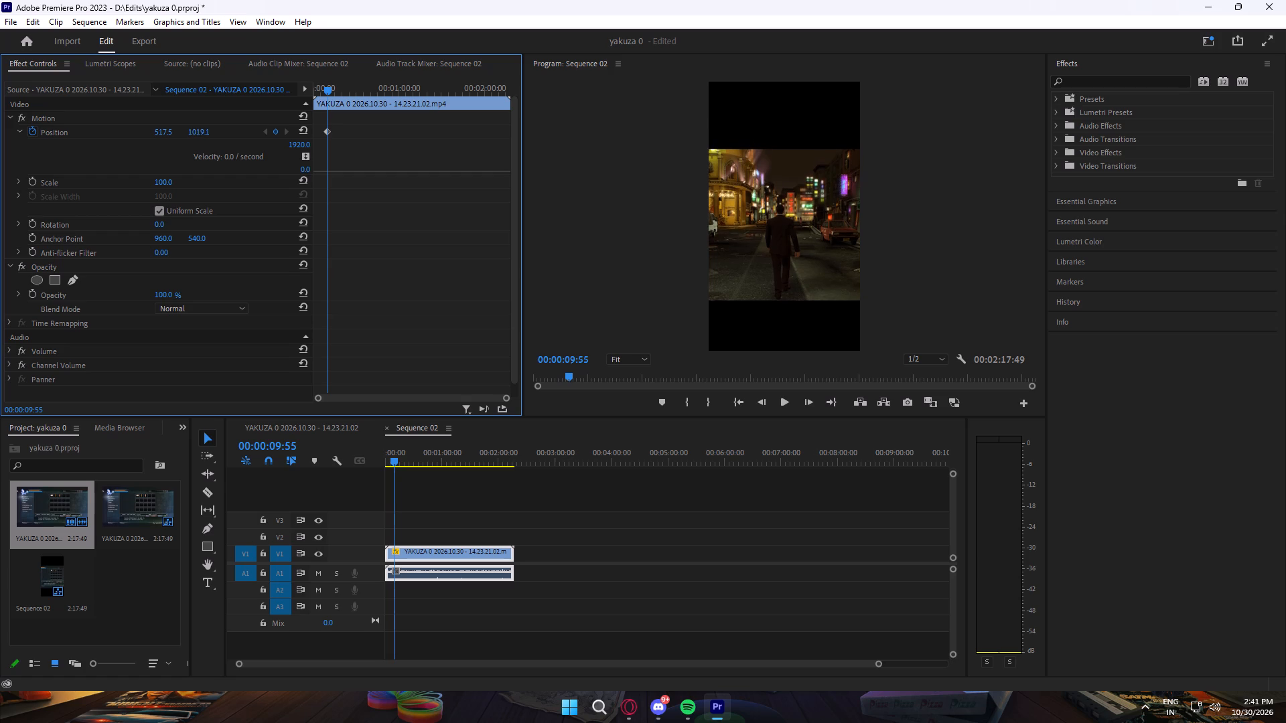
drag(247, 131, 195, 118)
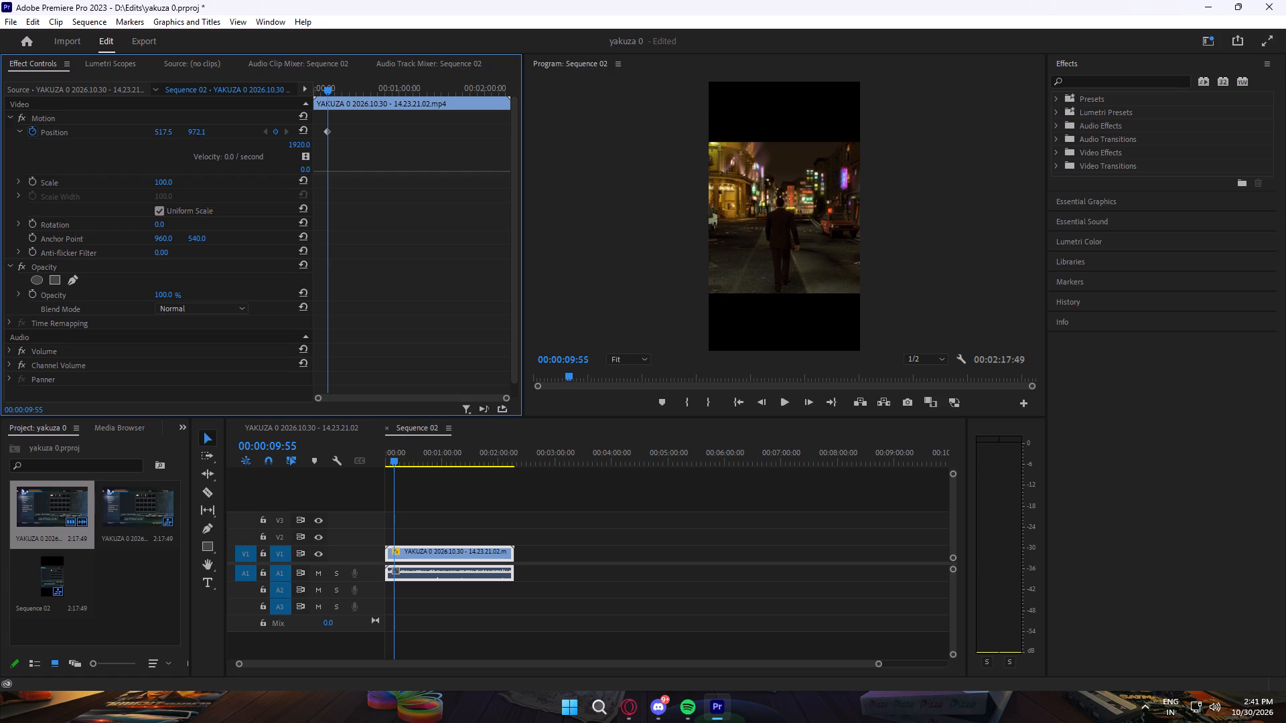
drag(195, 118, 192, 117)
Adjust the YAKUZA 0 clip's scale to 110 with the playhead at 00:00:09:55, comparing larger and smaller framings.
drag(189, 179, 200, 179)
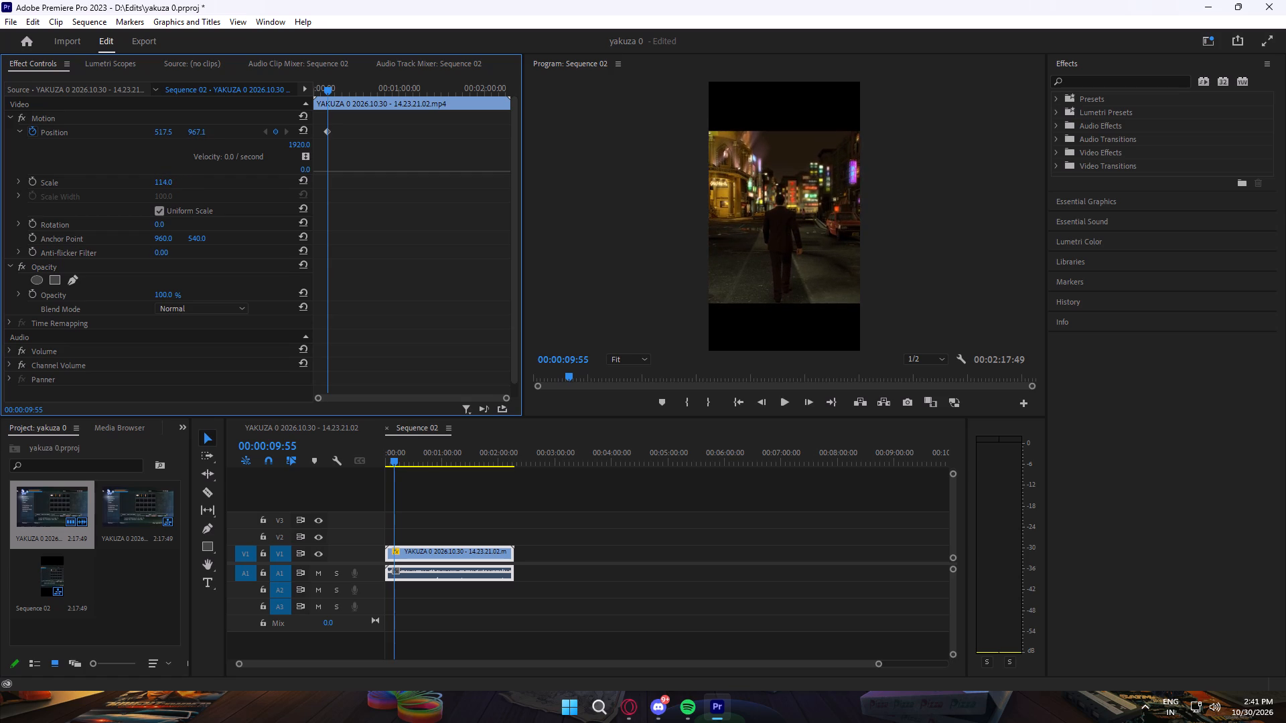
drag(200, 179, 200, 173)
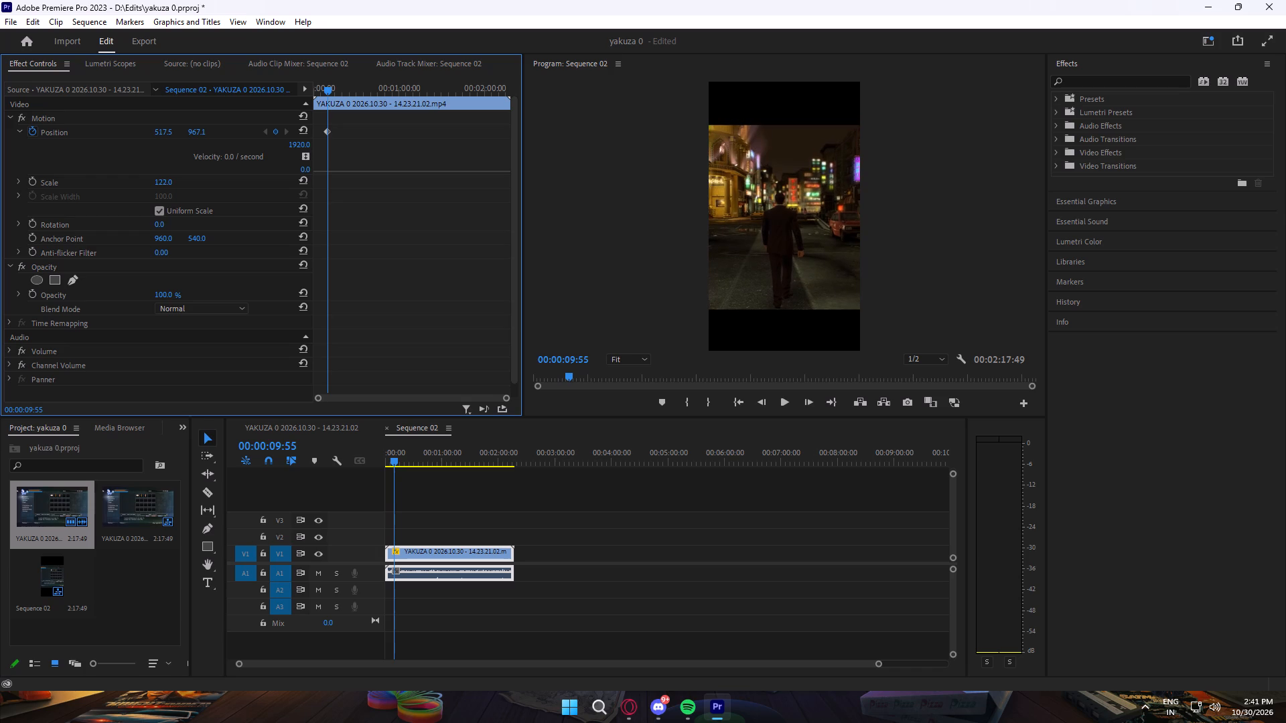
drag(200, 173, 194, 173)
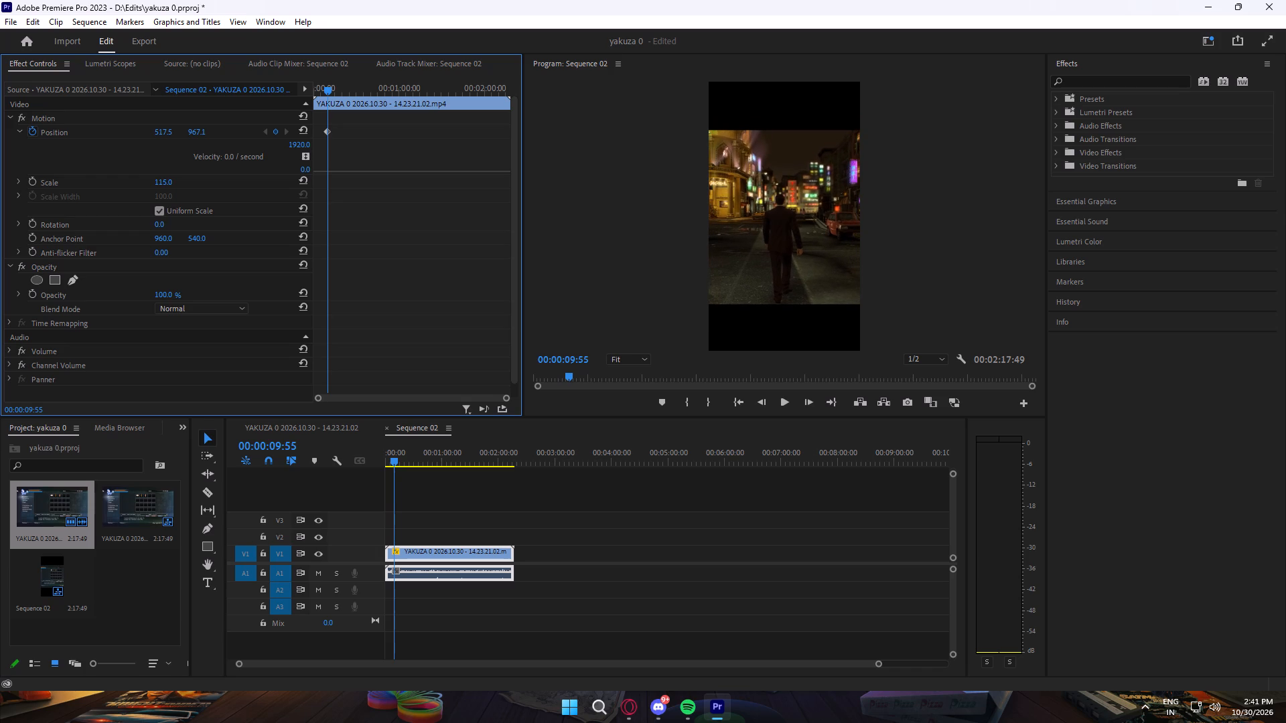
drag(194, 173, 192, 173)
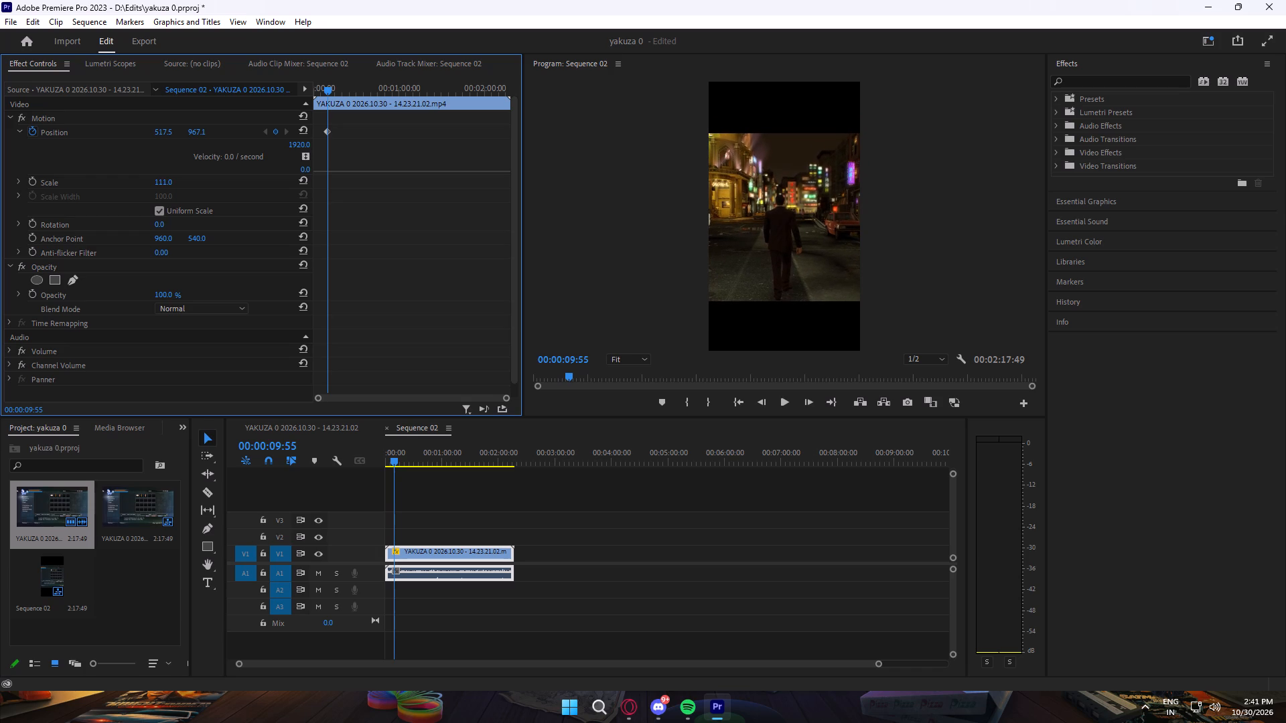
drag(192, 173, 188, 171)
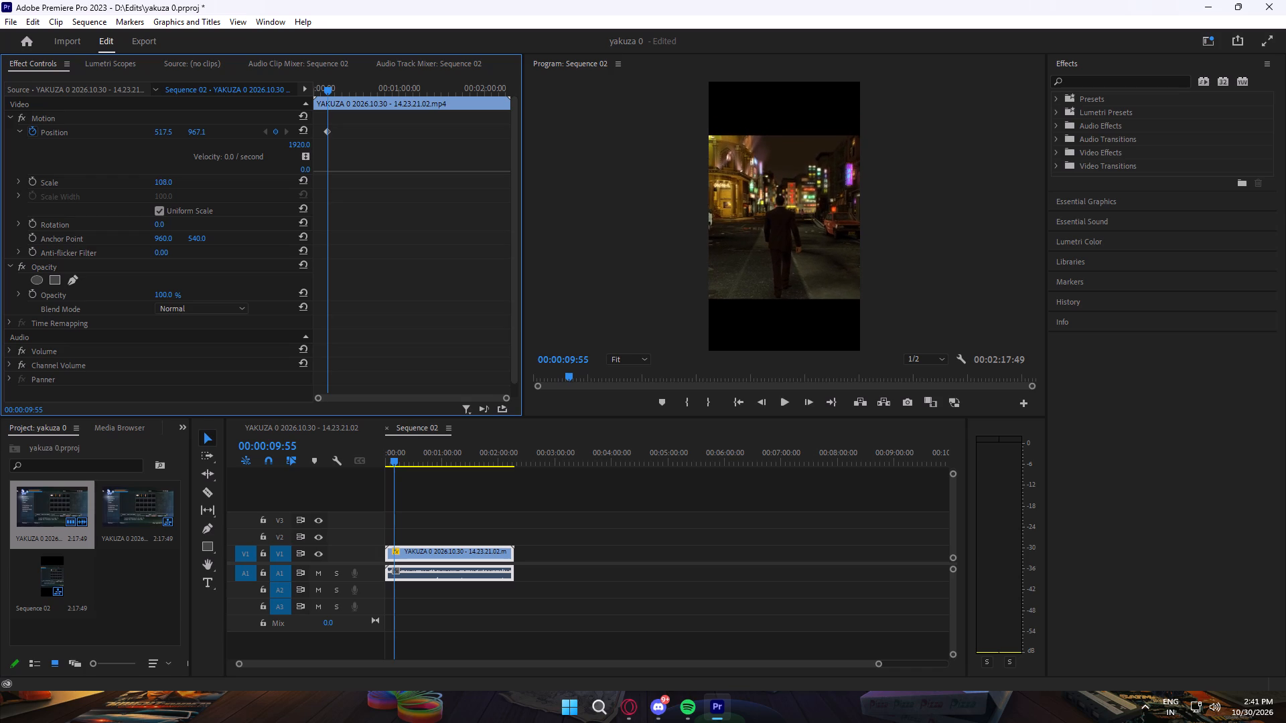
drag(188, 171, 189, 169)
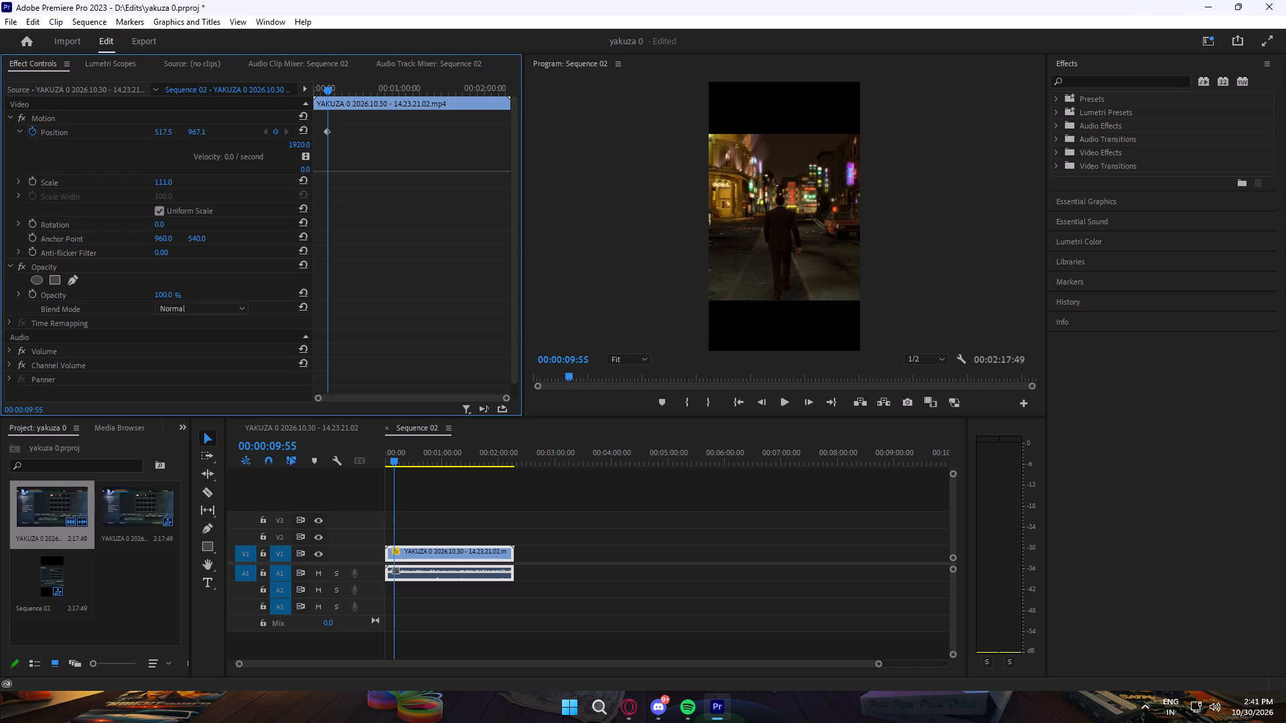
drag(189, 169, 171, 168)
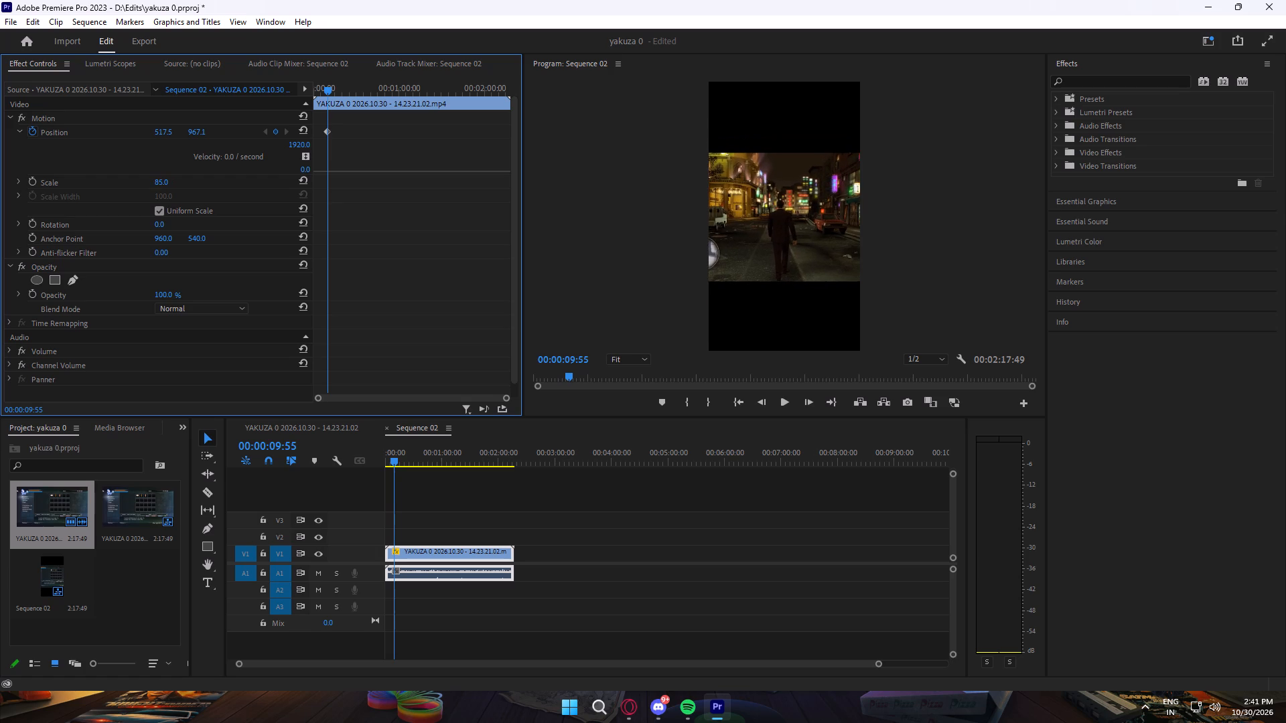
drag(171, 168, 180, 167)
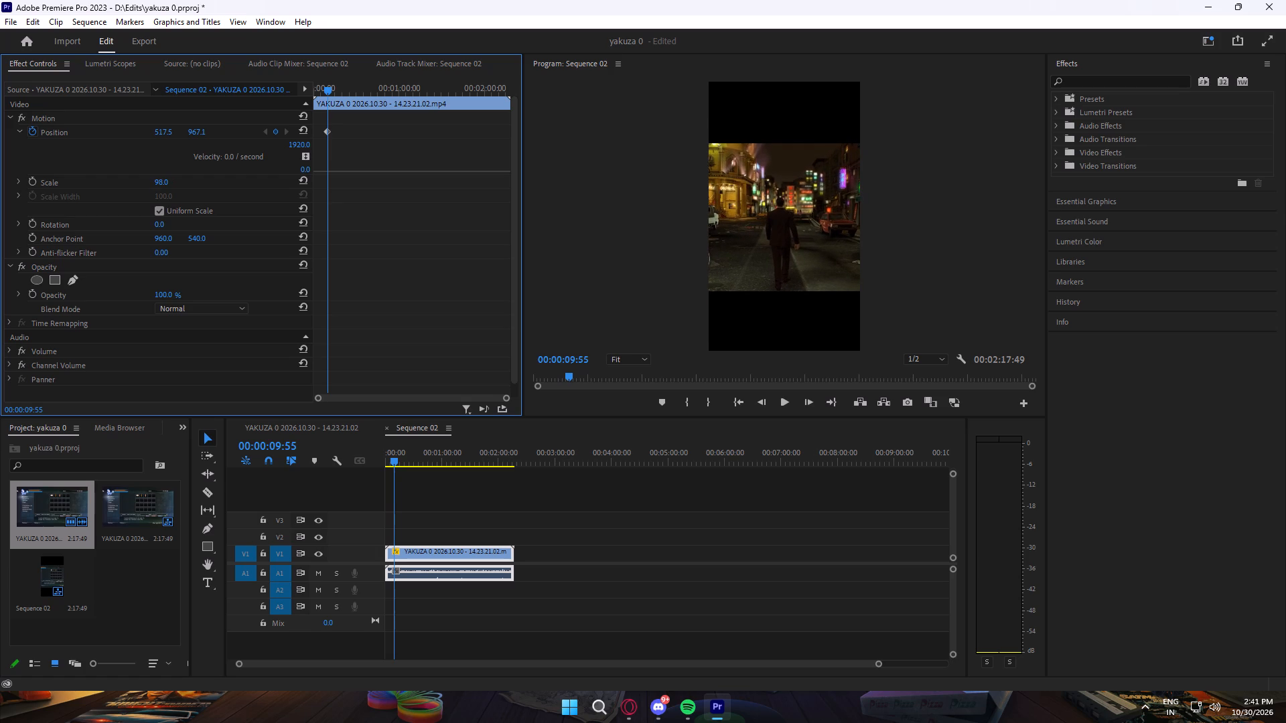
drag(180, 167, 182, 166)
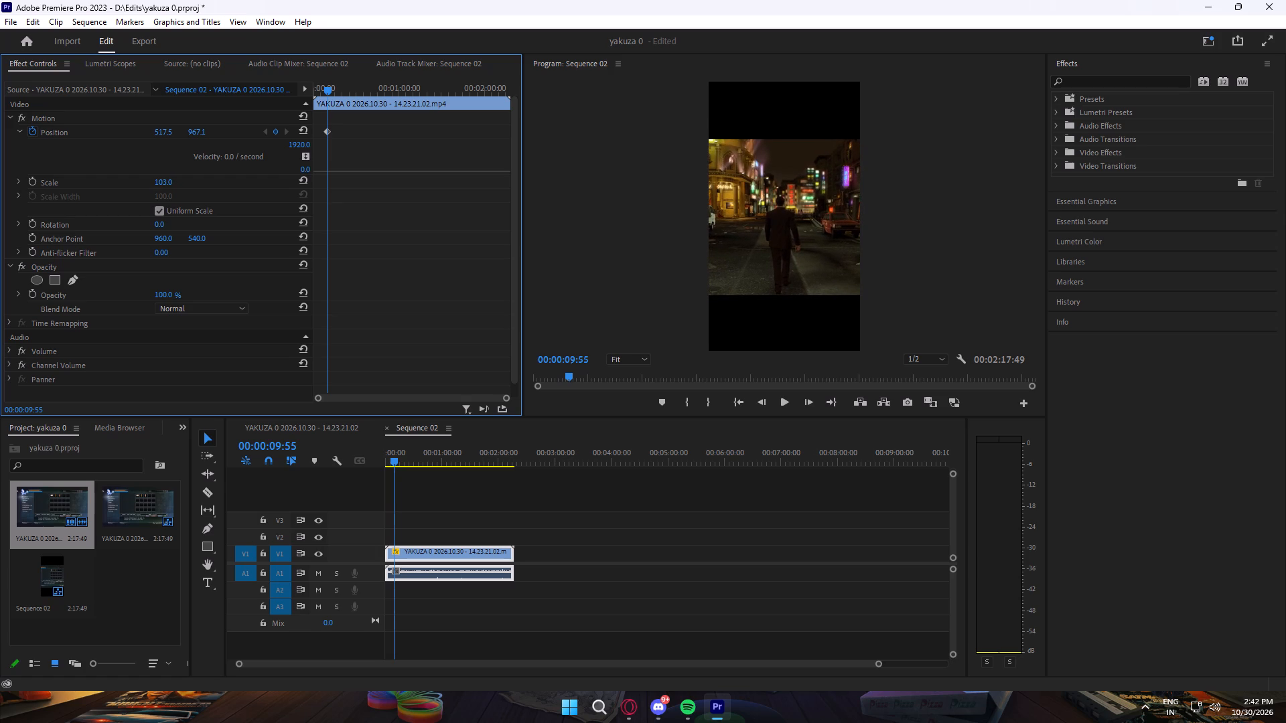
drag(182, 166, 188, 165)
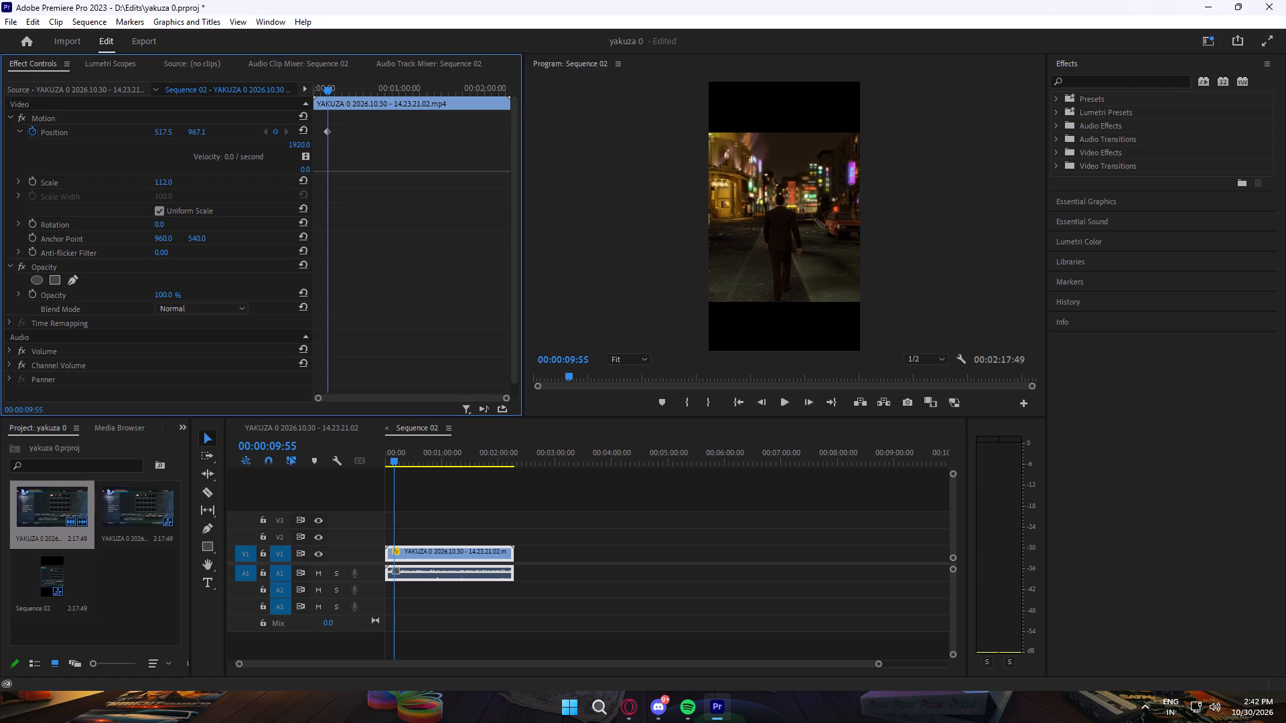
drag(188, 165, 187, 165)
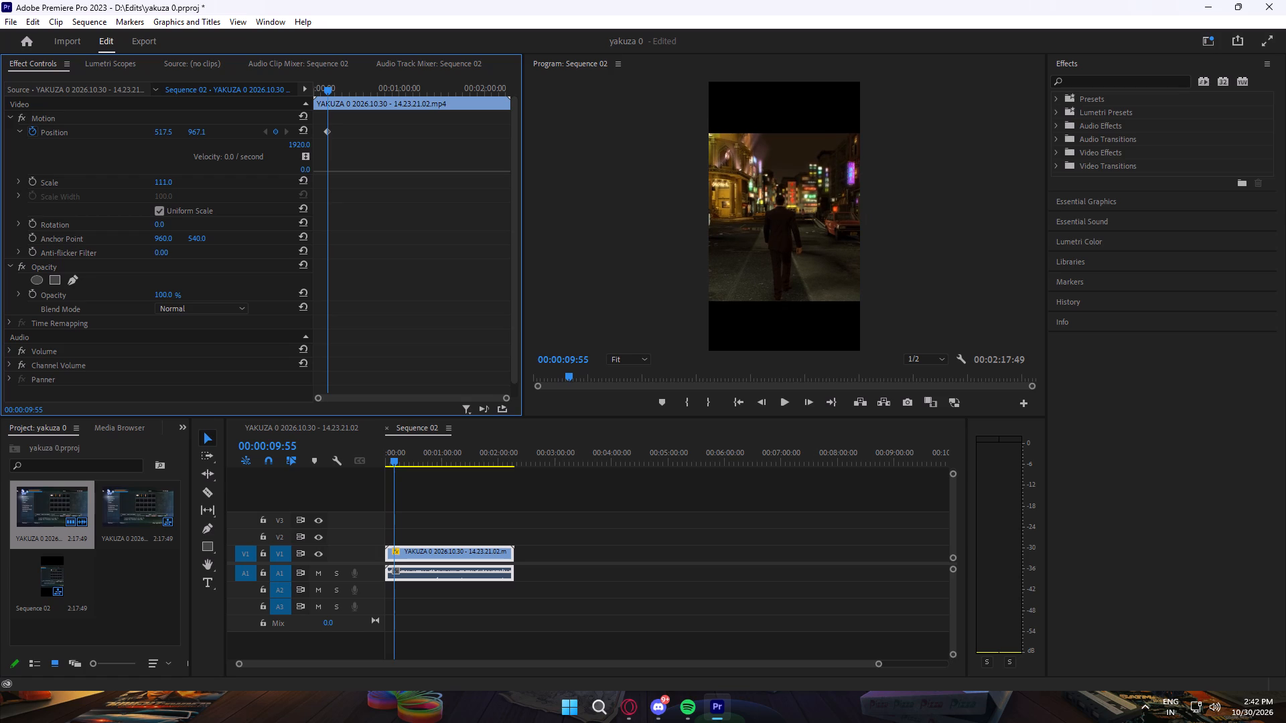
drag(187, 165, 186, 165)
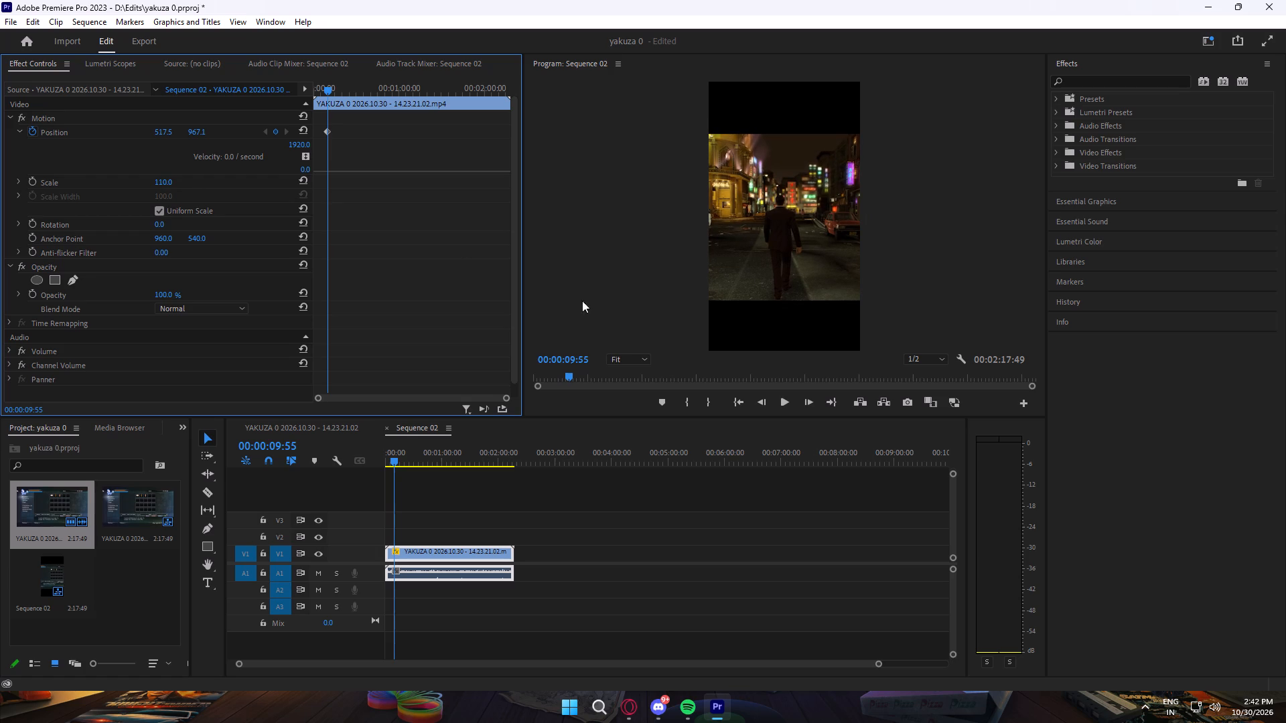
Play the sequence from 00:00:09:55 and set the YAKUZA 0 clip's scale to 120 while it plays.
click(783, 401)
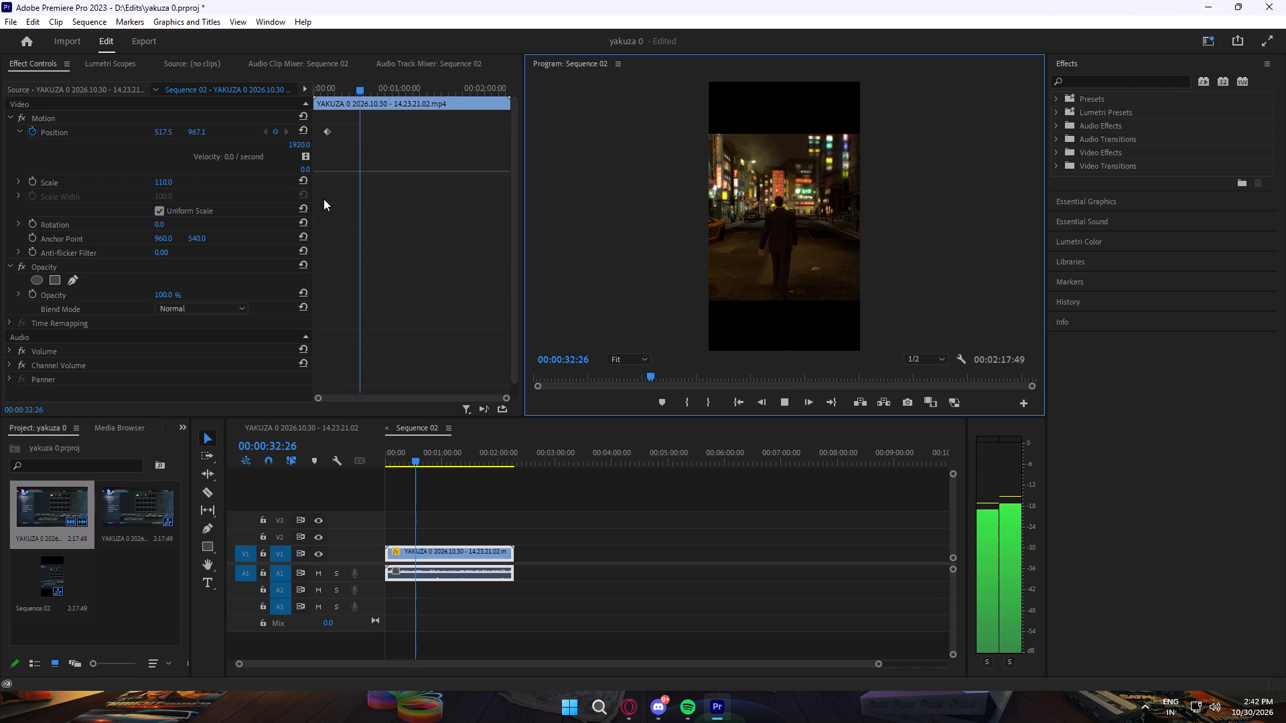
click(192, 186)
click(187, 177)
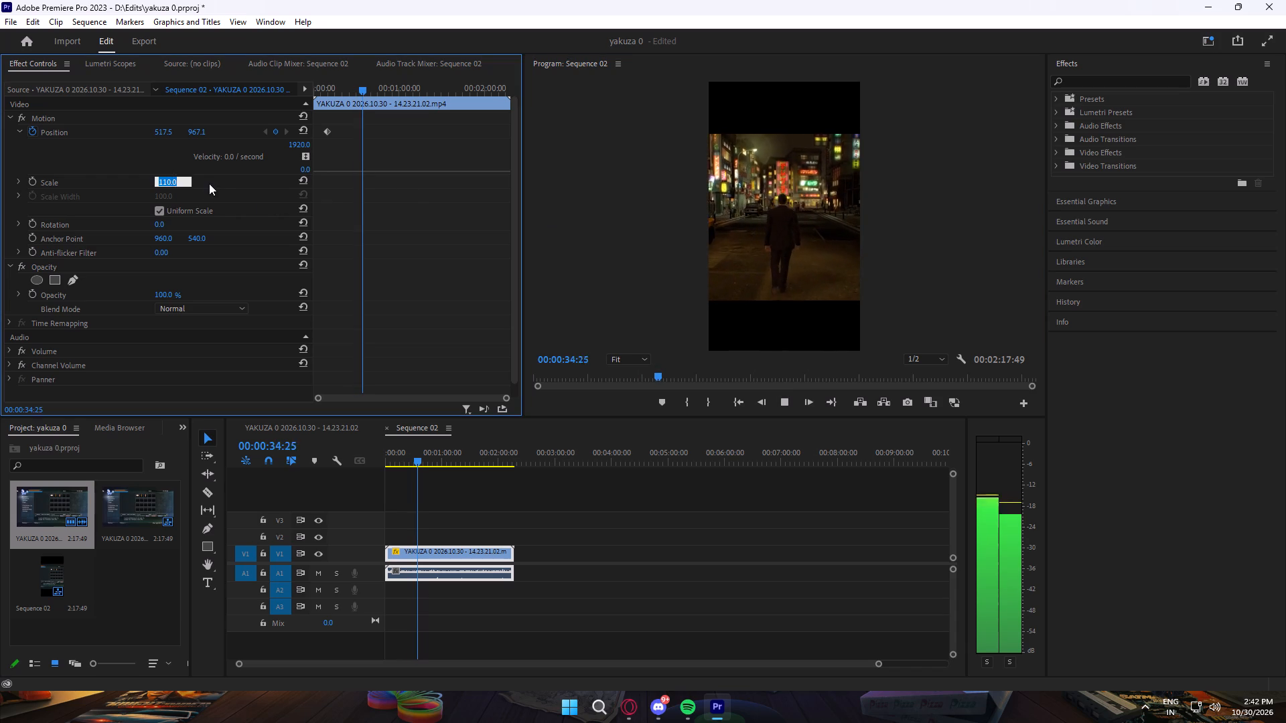
click(209, 183)
drag(205, 179, 222, 177)
click(213, 180)
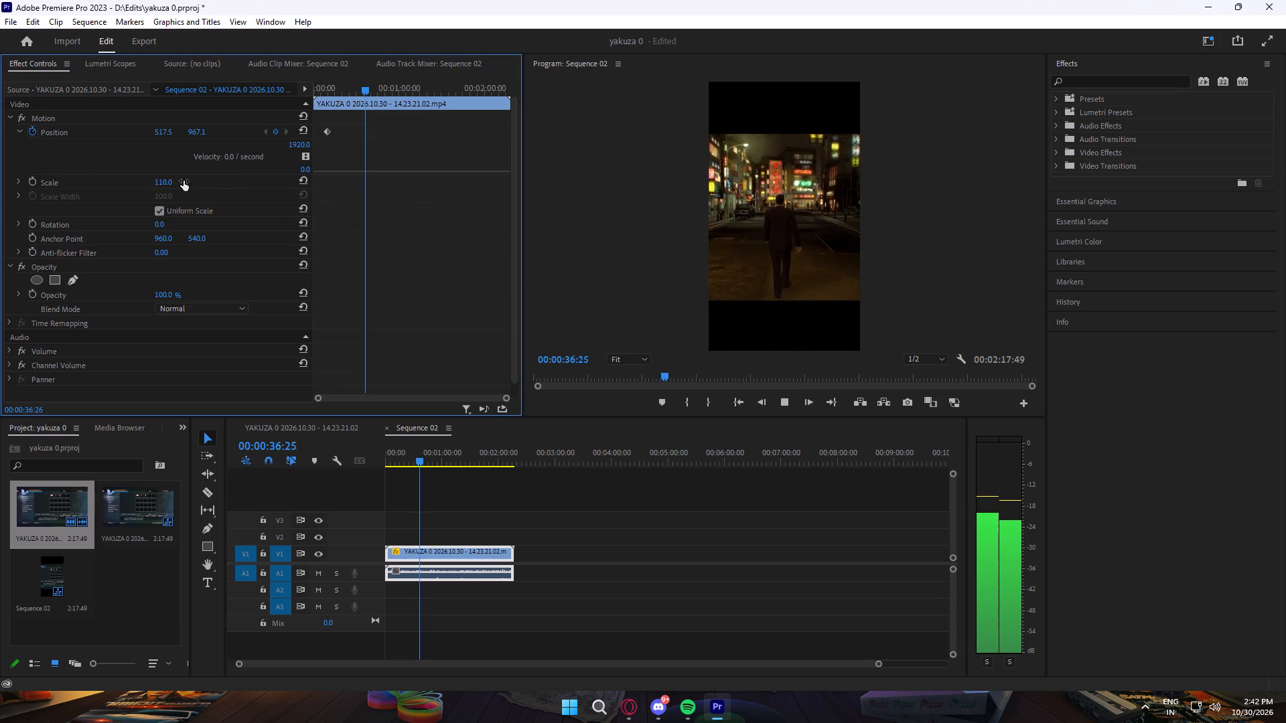
click(173, 181)
click(194, 183)
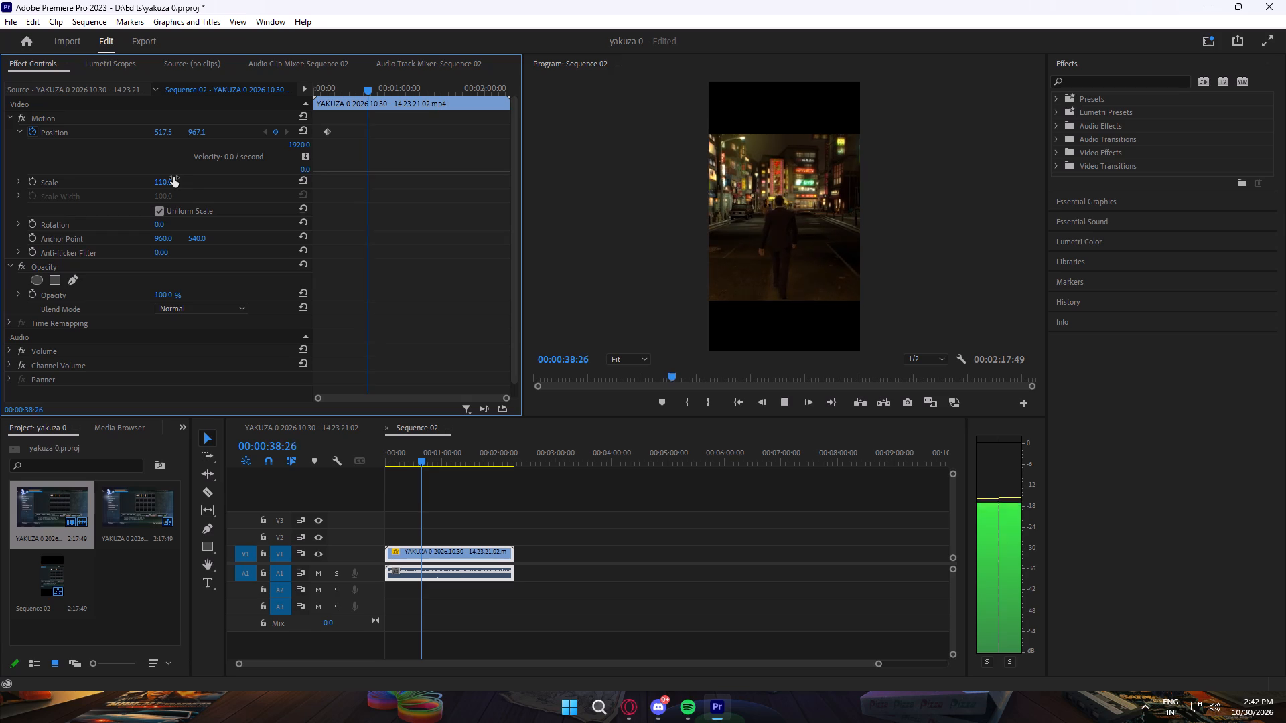
drag(175, 178, 189, 177)
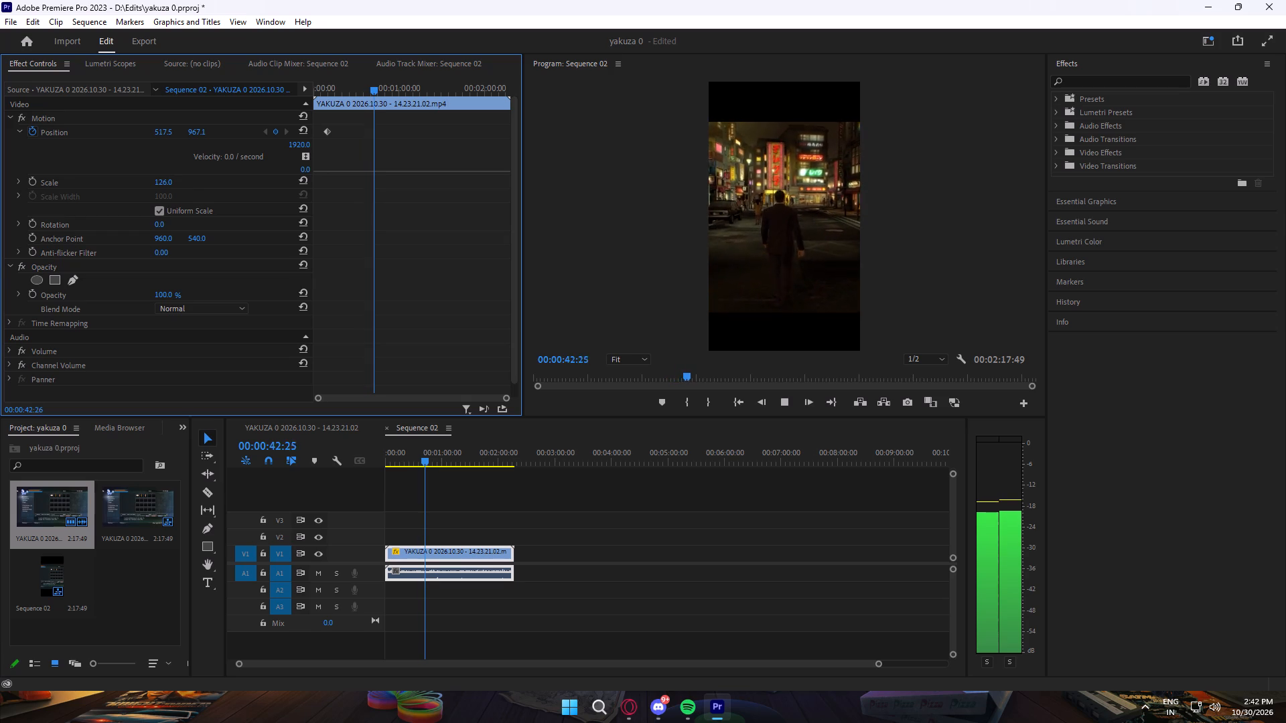
drag(189, 177, 185, 177)
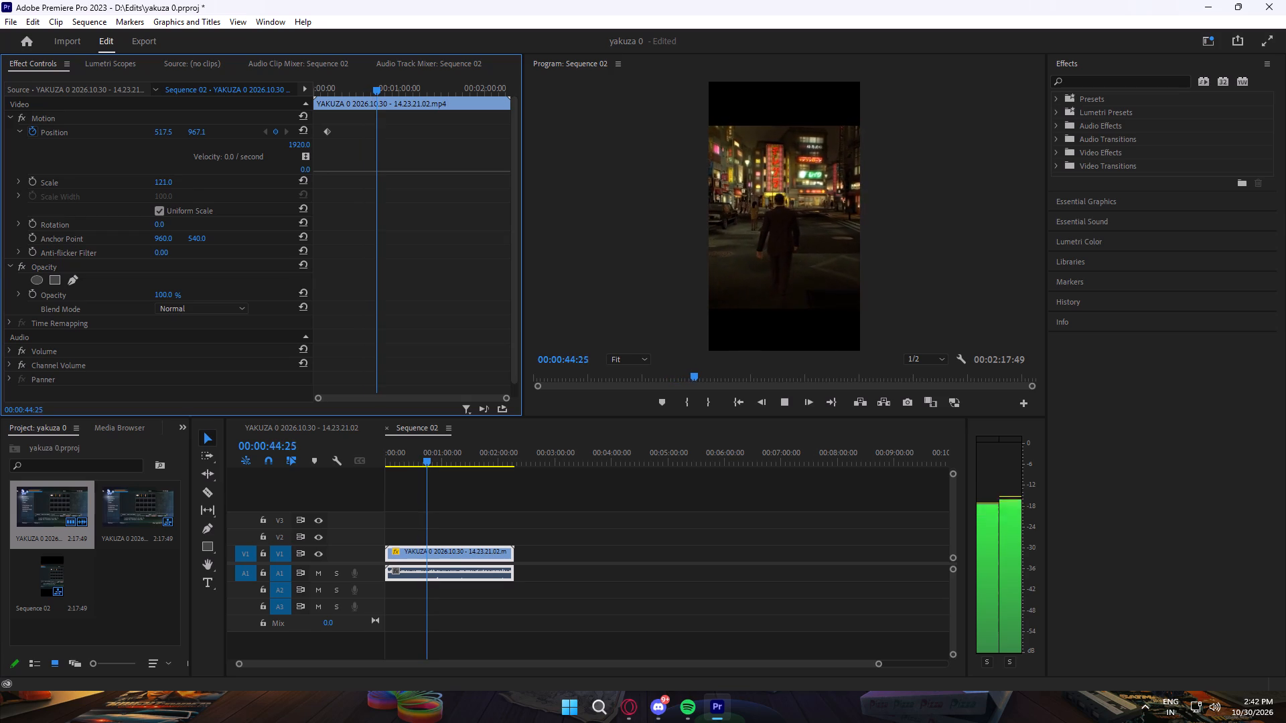
drag(185, 177, 182, 175)
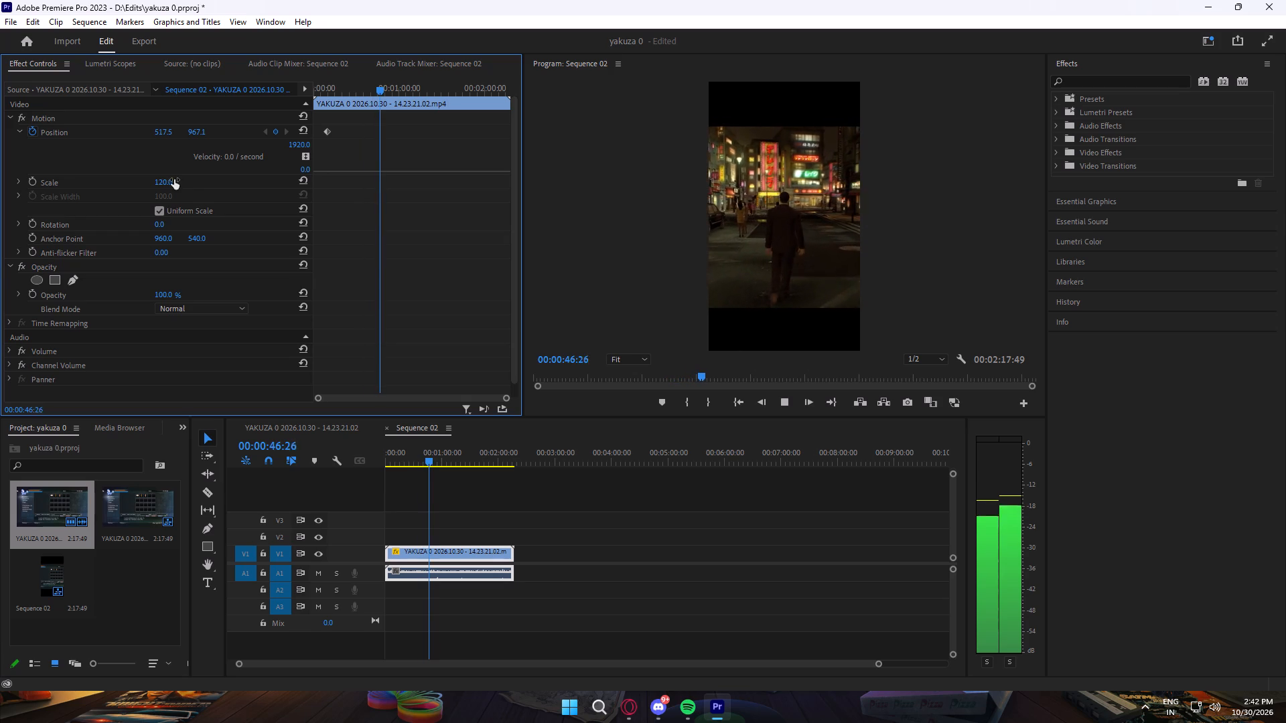
Play back the sequence from several points, including near its start, to check the clip's framing, and stop at 00:00:16:49.
drag(430, 499, 425, 500)
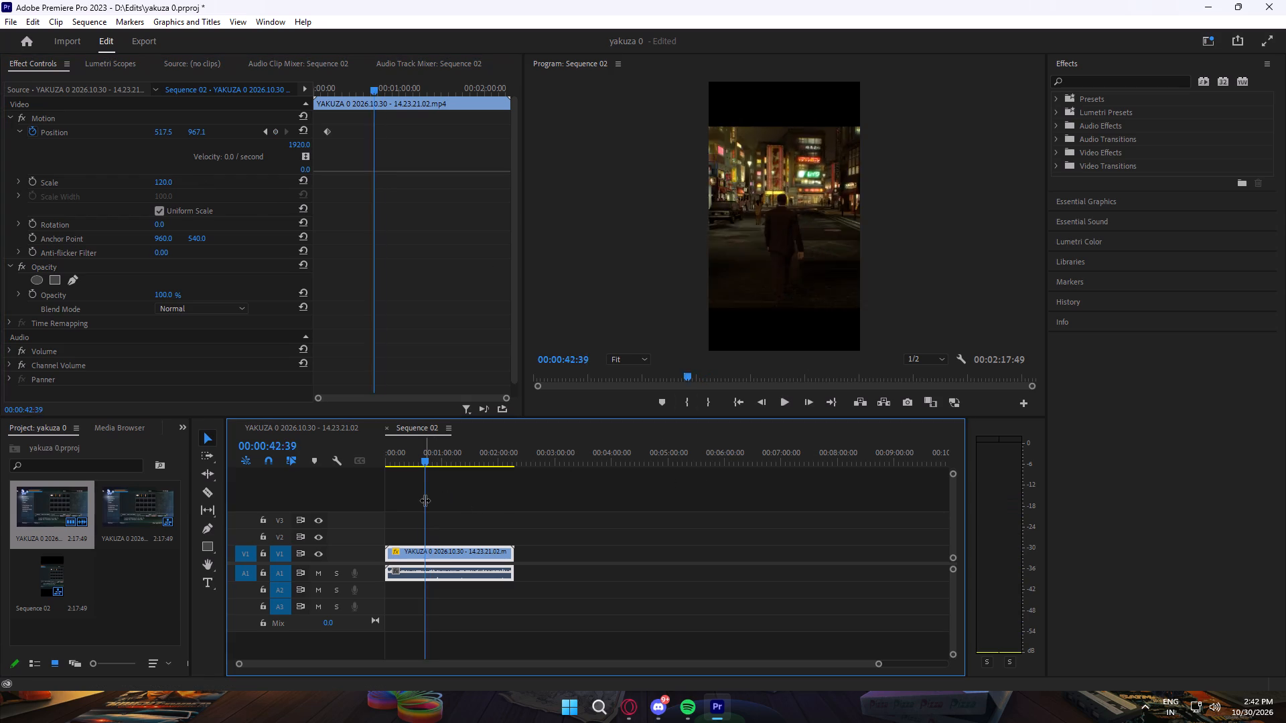
drag(425, 500, 410, 502)
click(782, 400)
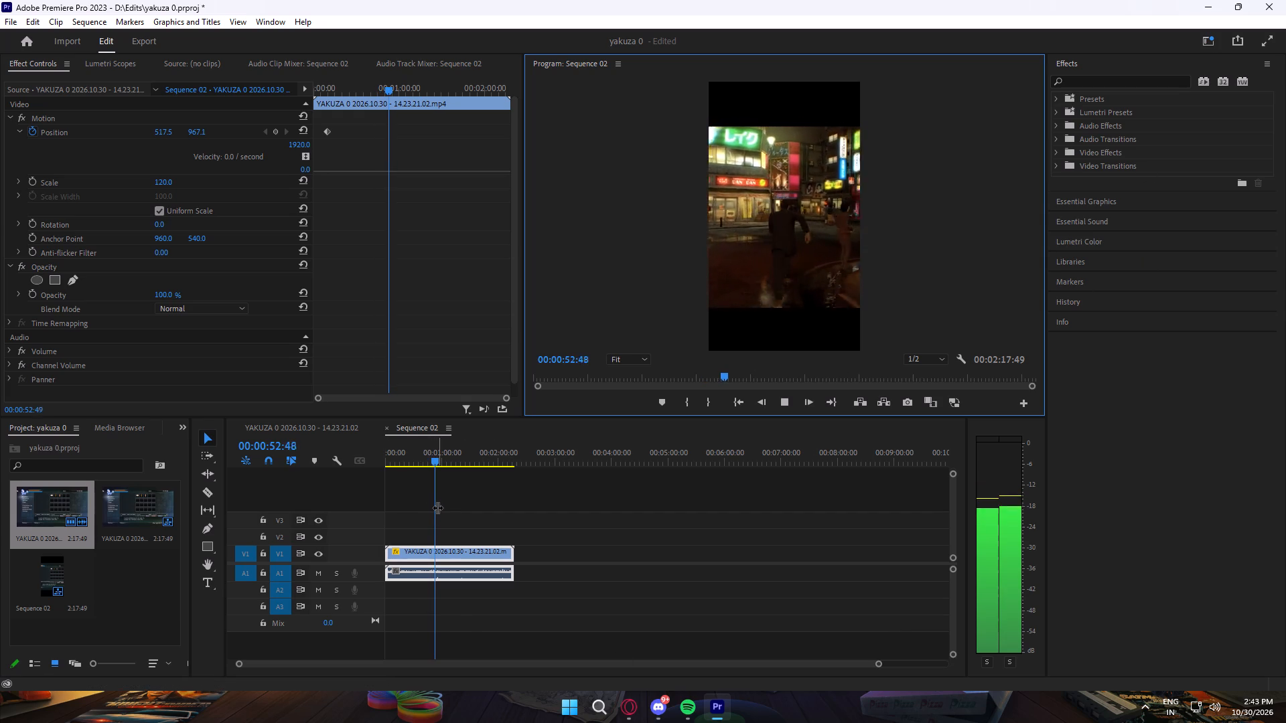
drag(437, 507, 373, 513)
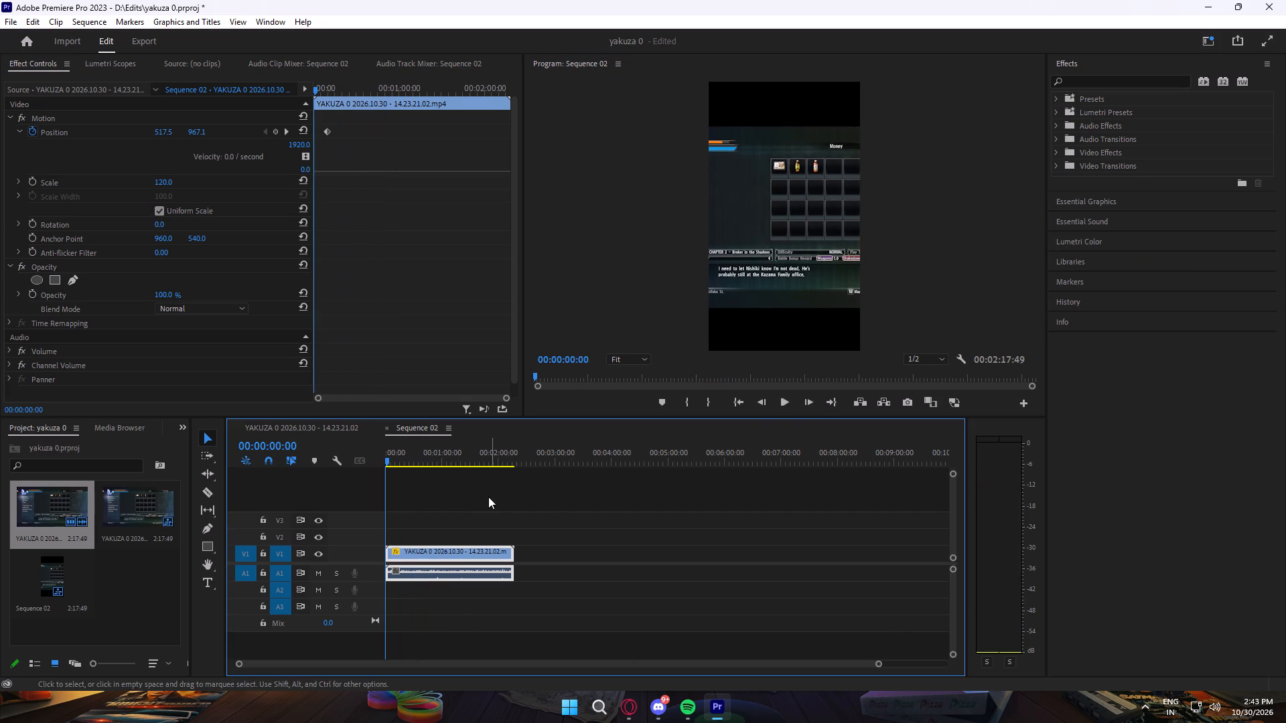
click(787, 408)
drag(386, 499, 393, 499)
click(780, 405)
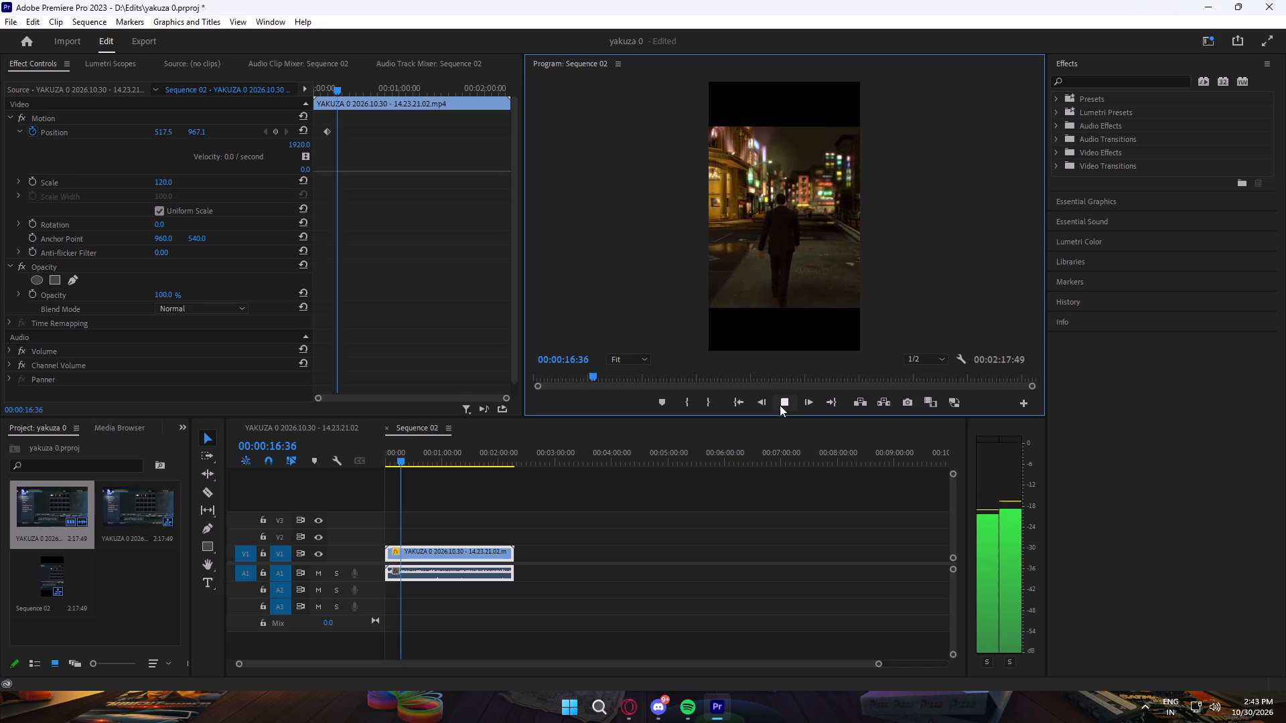
click(780, 405)
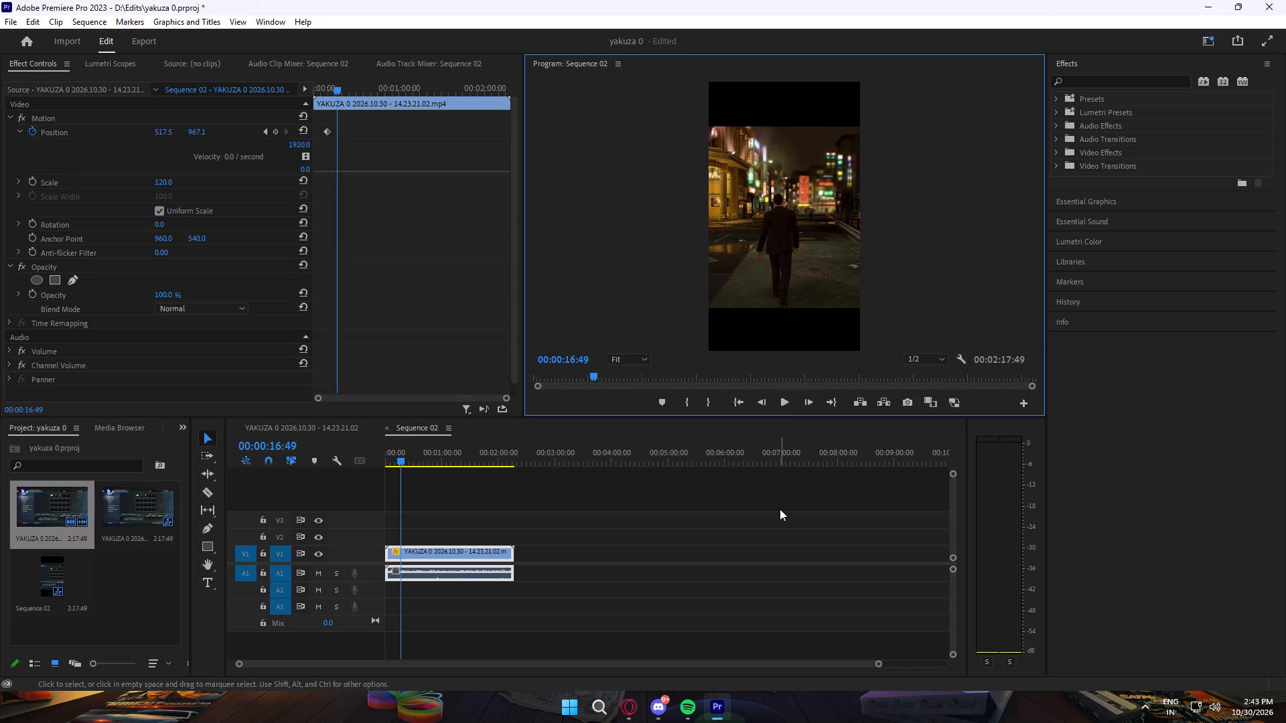
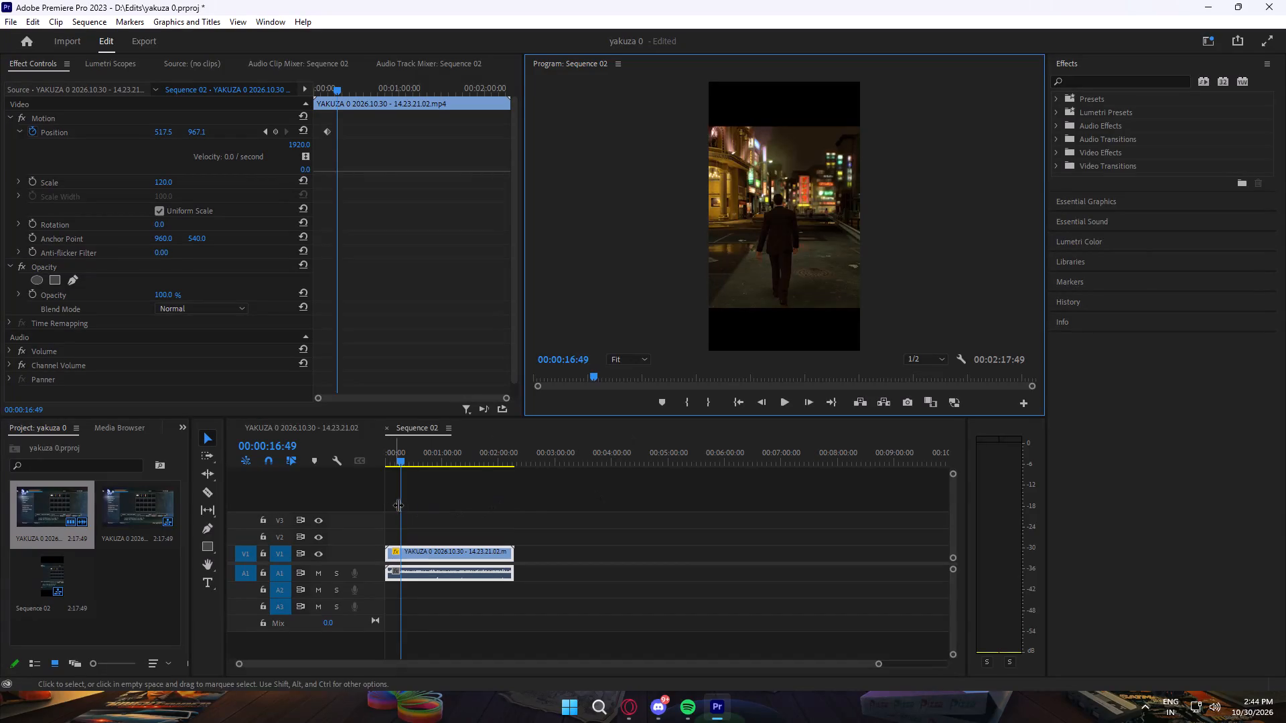
Play from near the start to where the character starts walking and split the YAKUZA 0 clip at 00:00:09:18.
drag(402, 505, 376, 511)
double_click(788, 410)
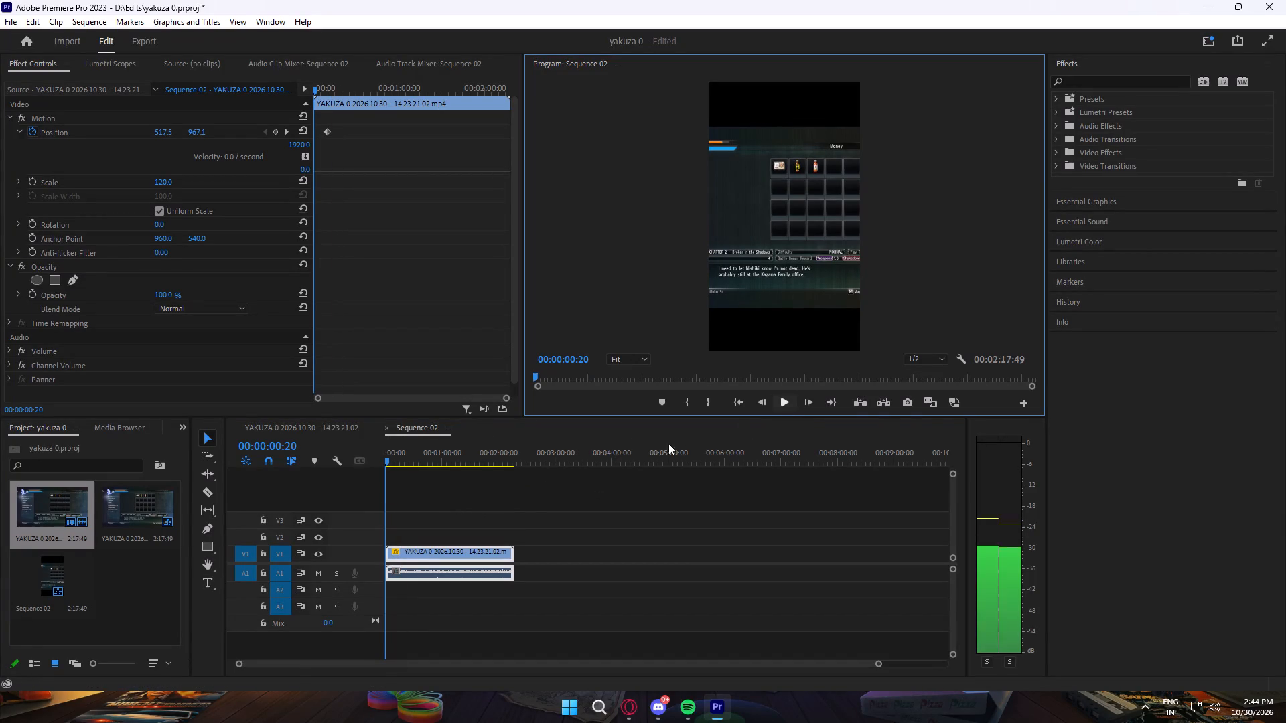
click(386, 502)
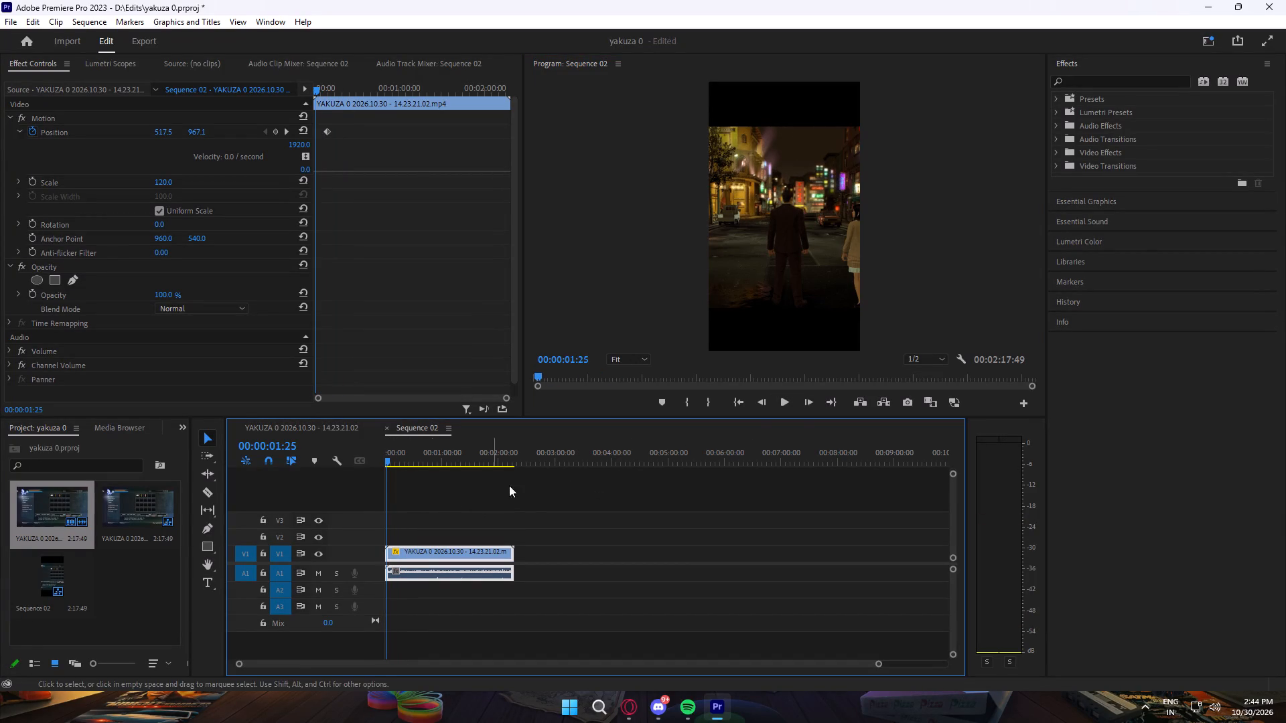
click(788, 403)
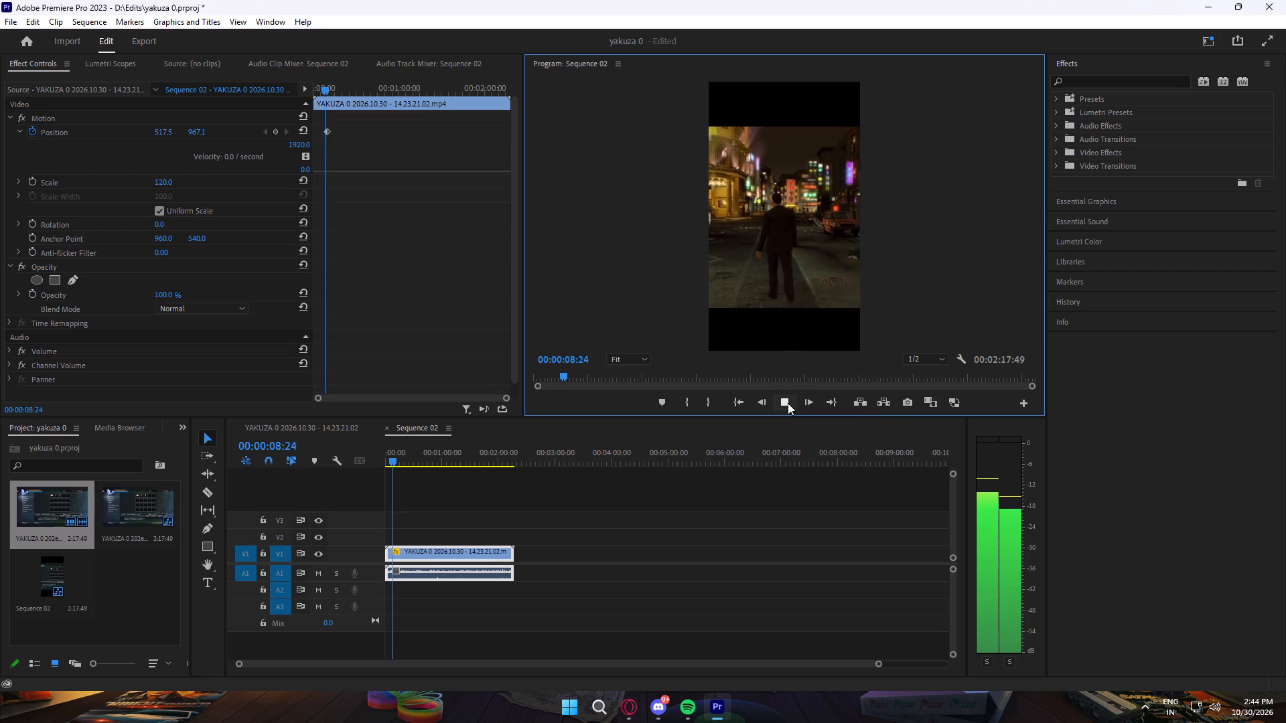
click(788, 403)
double_click(788, 403)
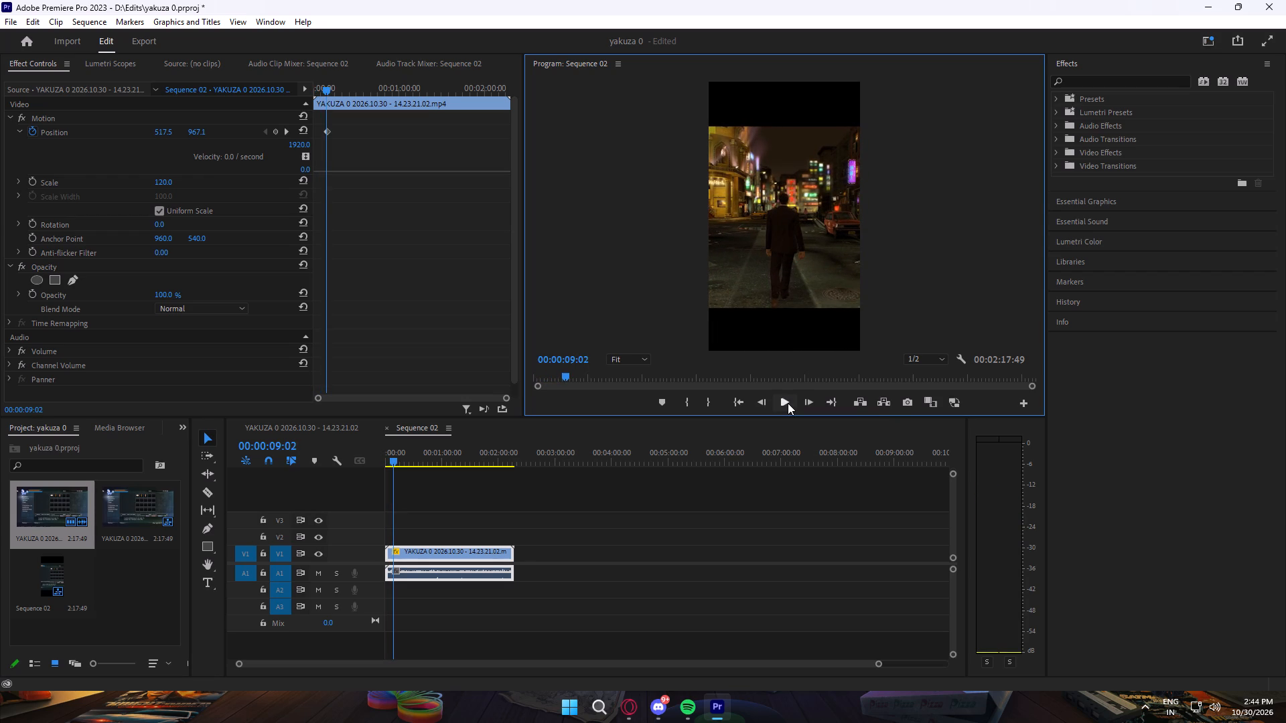
double_click(788, 403)
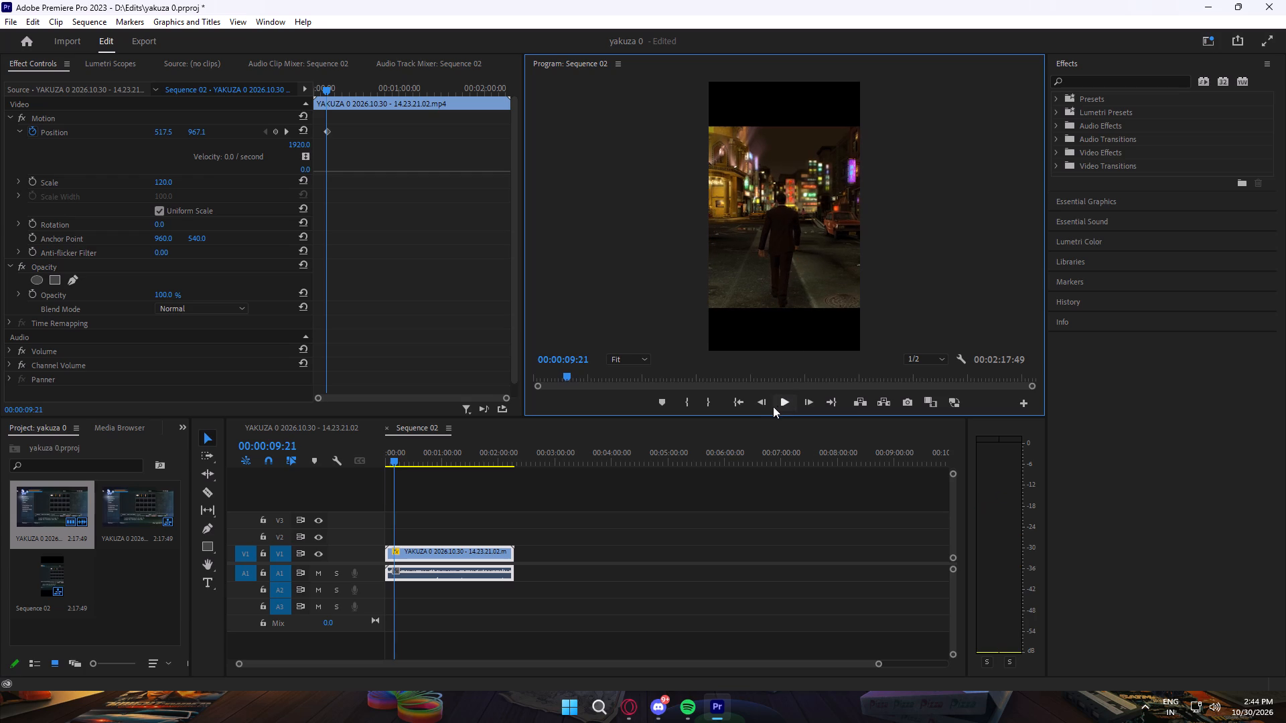
click(768, 406)
double_click(768, 406)
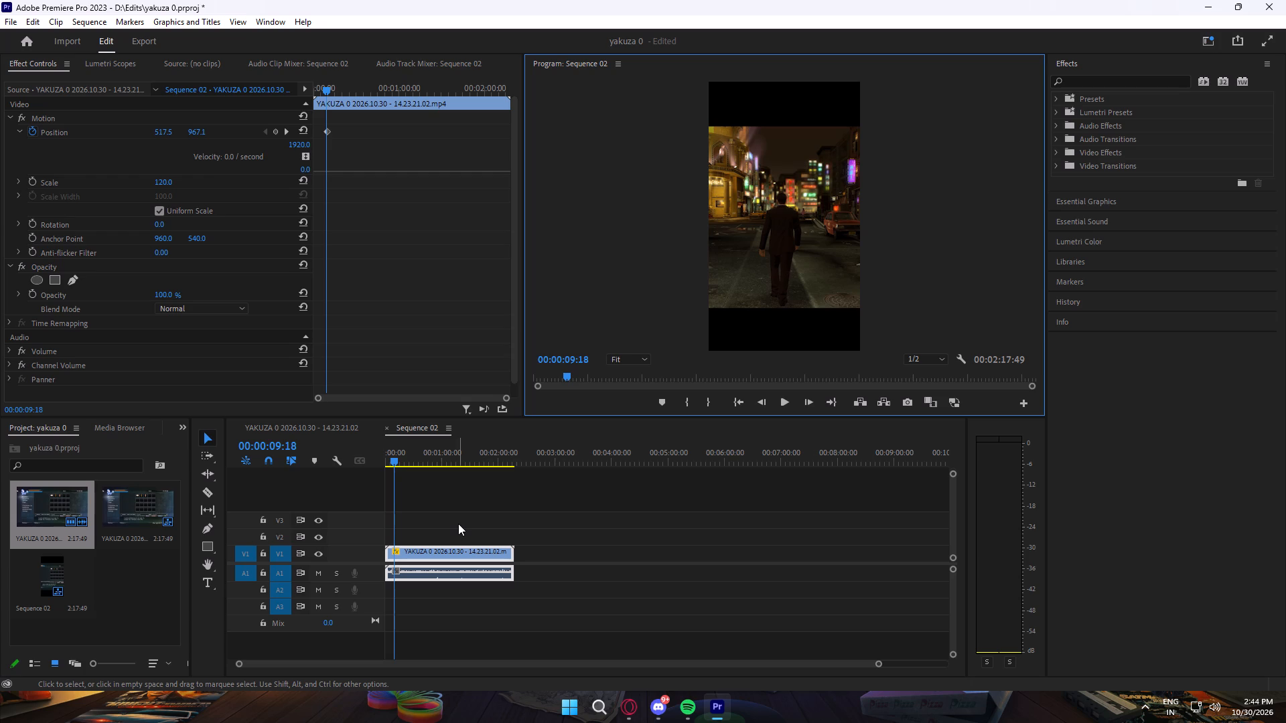
key(ctrl+k)
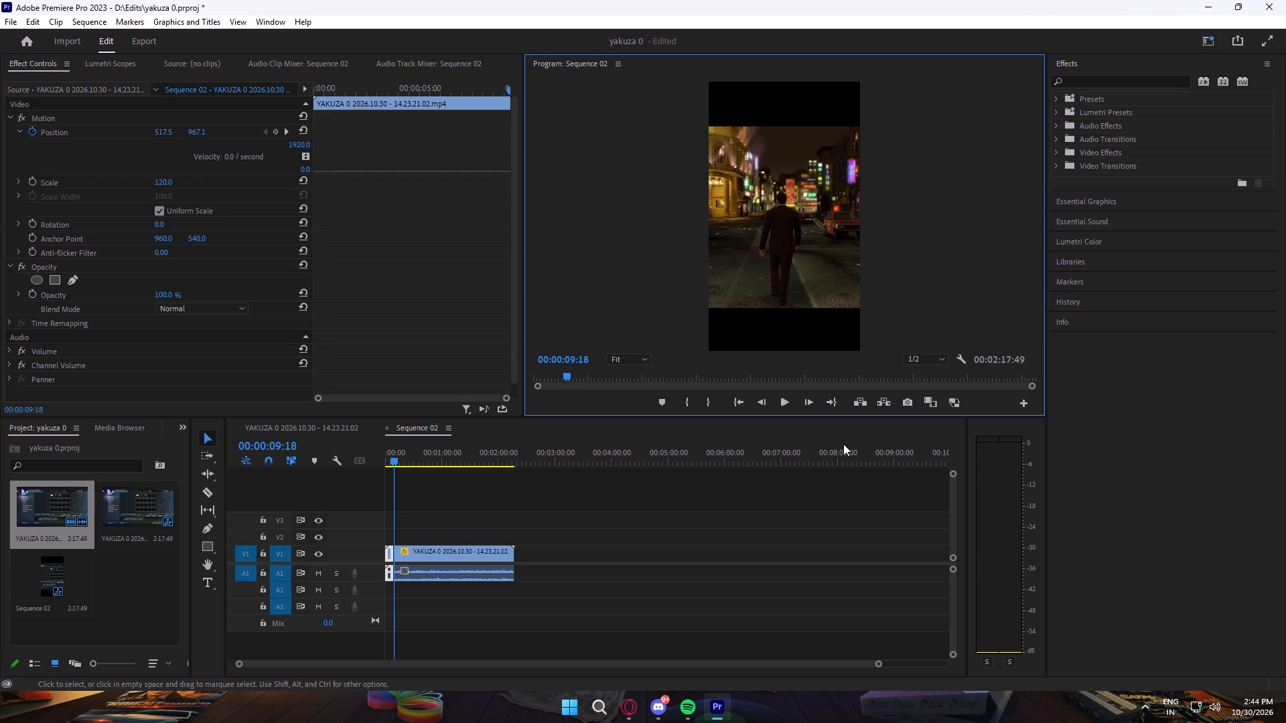
Play on through the street walk, replay around the 30-second mark, and split the clip again at 00:00:32:23.
click(778, 404)
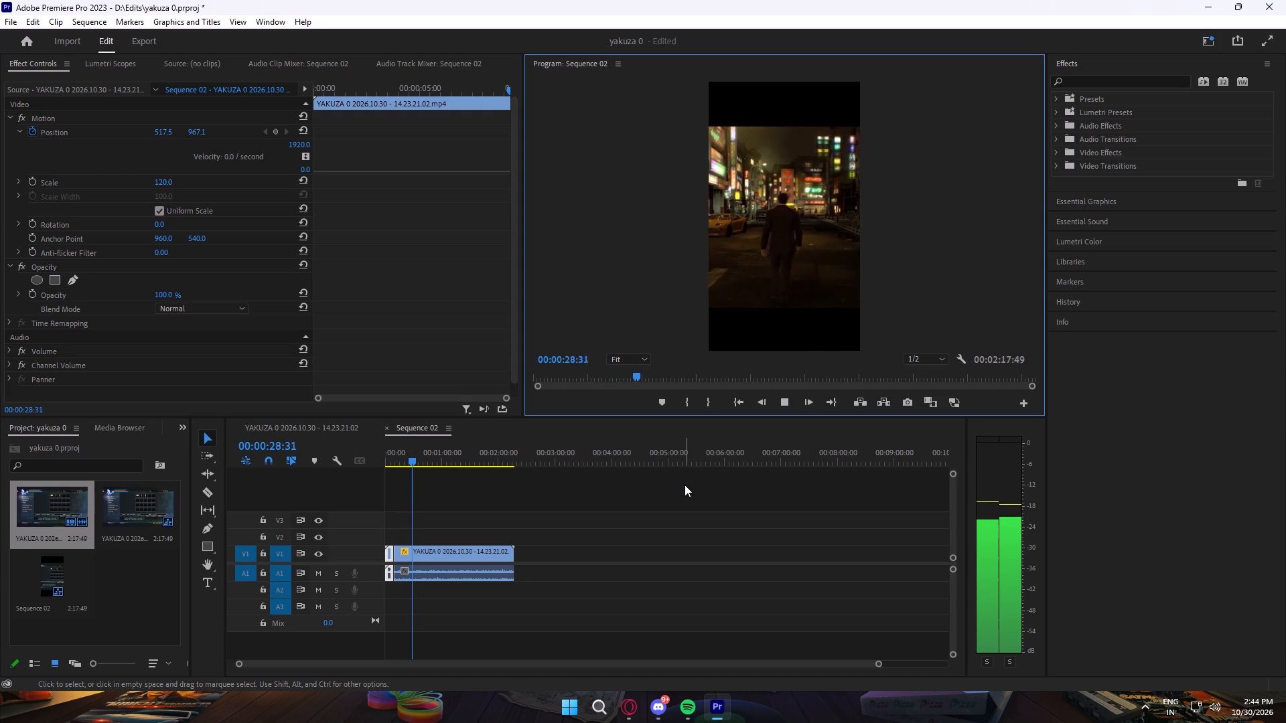
click(792, 406)
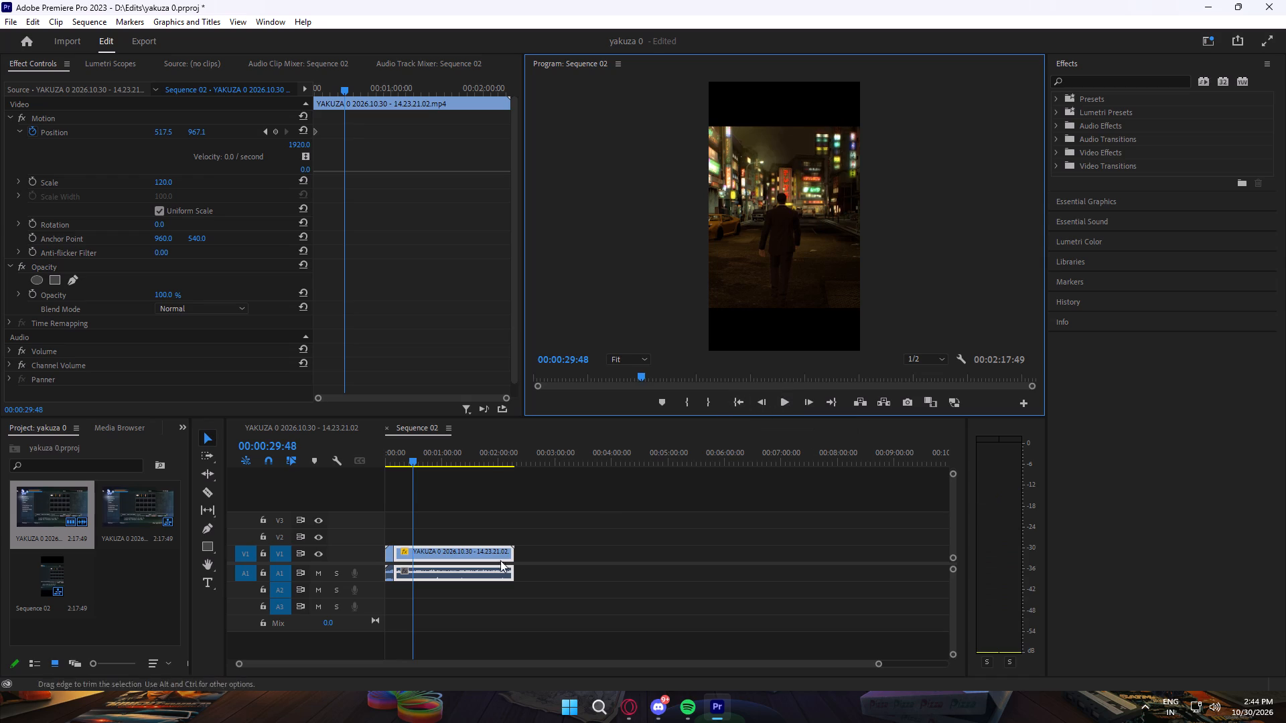
click(412, 497)
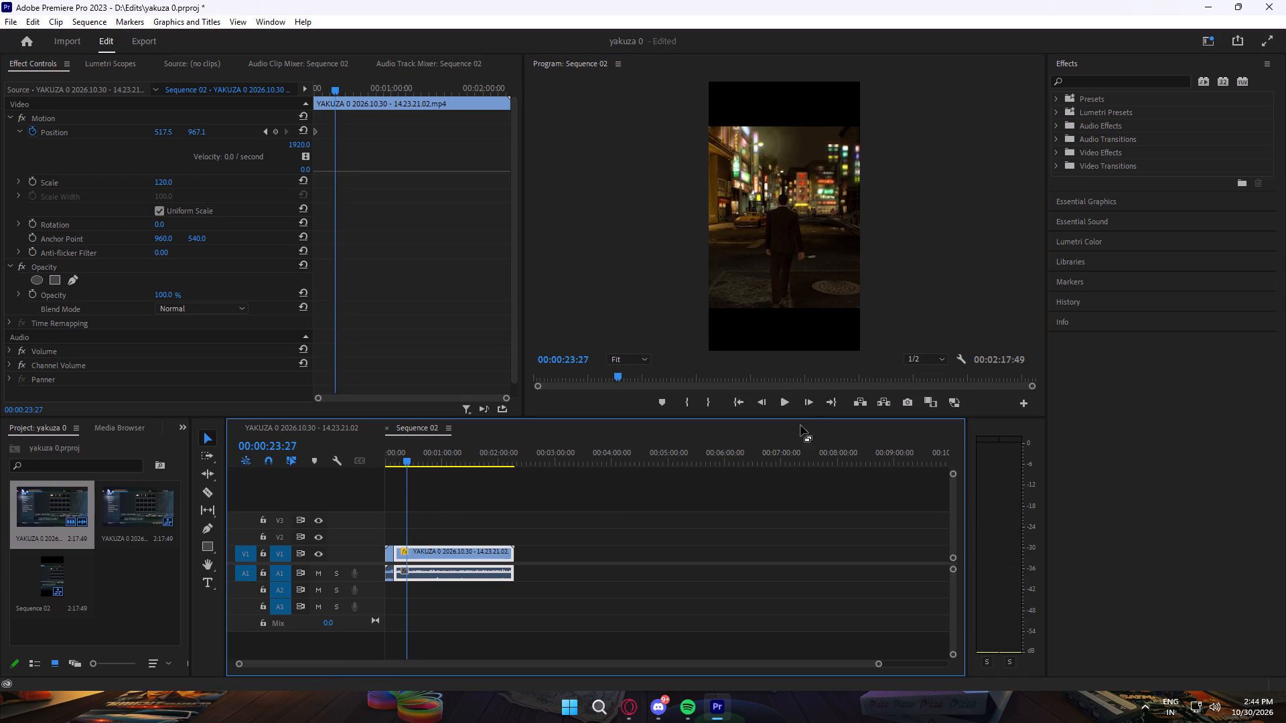
double_click(782, 401)
click(782, 401)
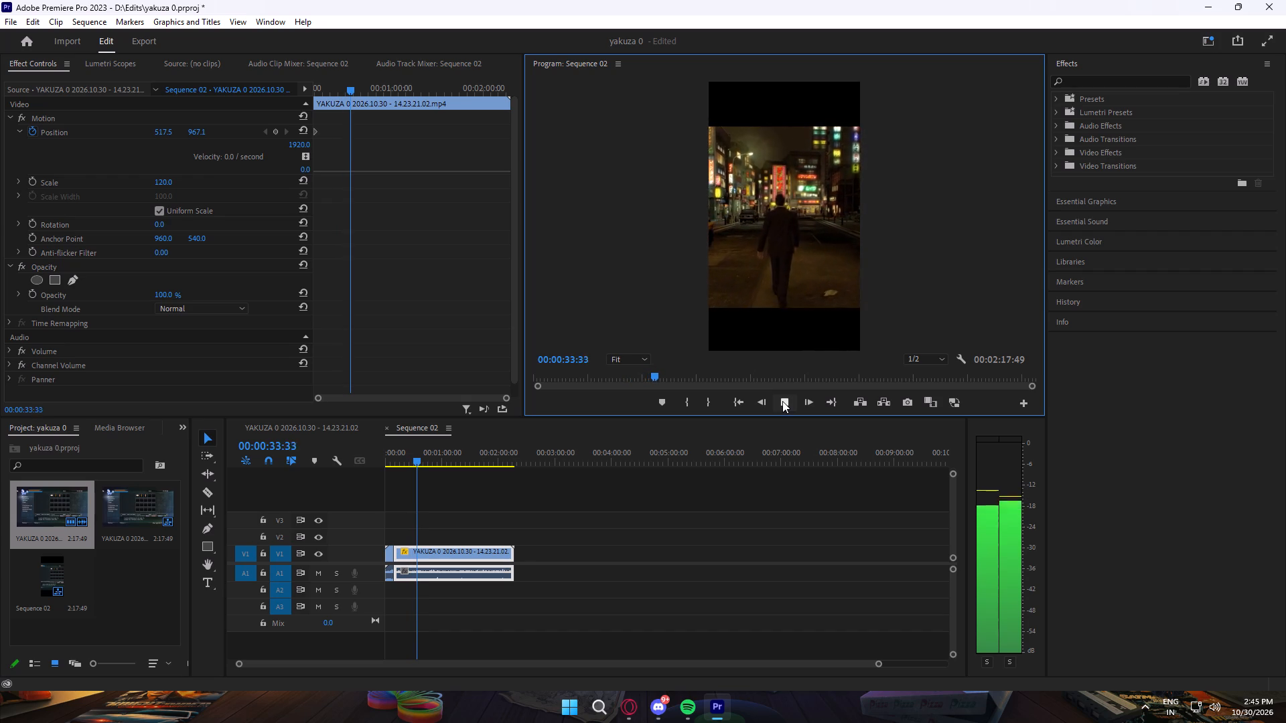
click(782, 401)
triple_click(766, 402)
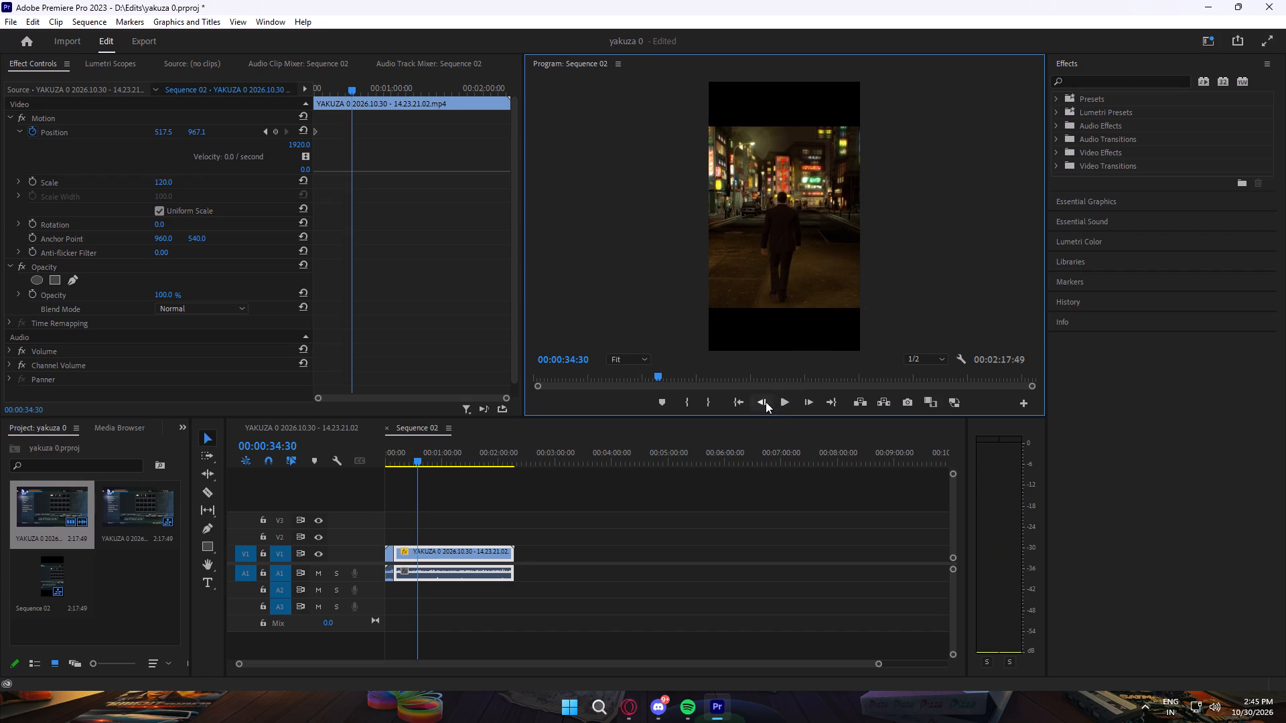
click(766, 402)
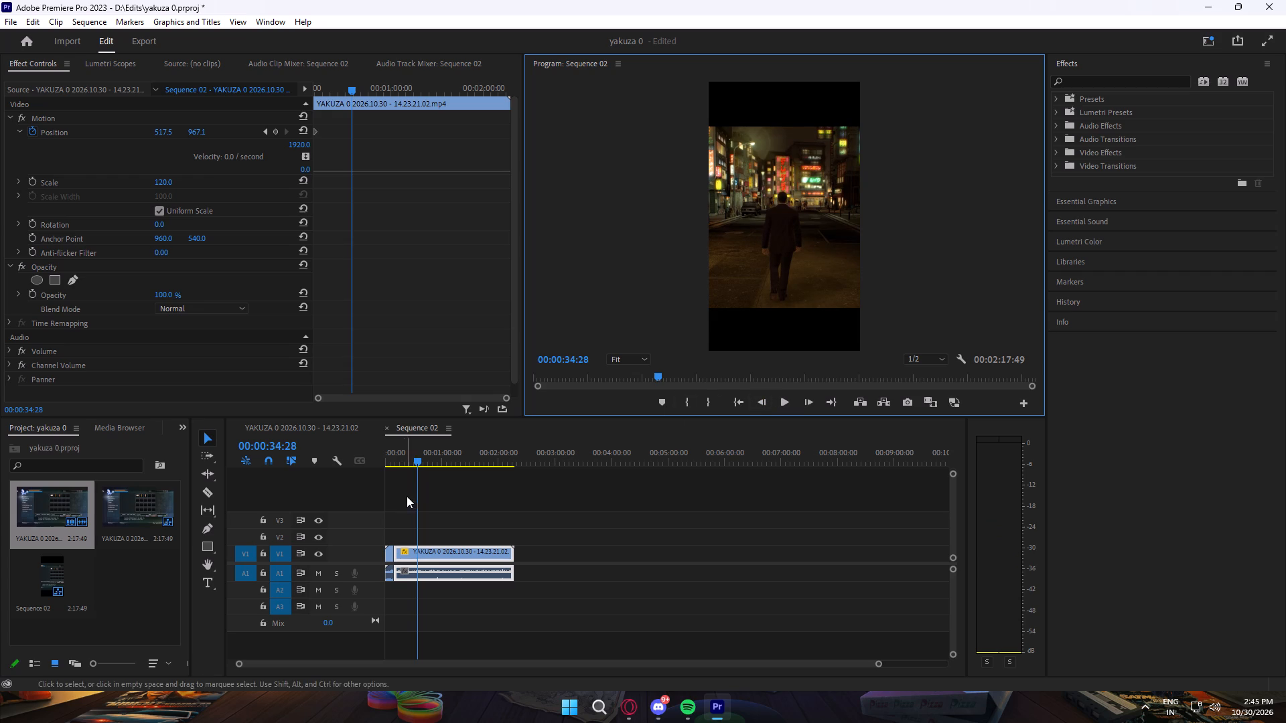
click(419, 493)
click(786, 402)
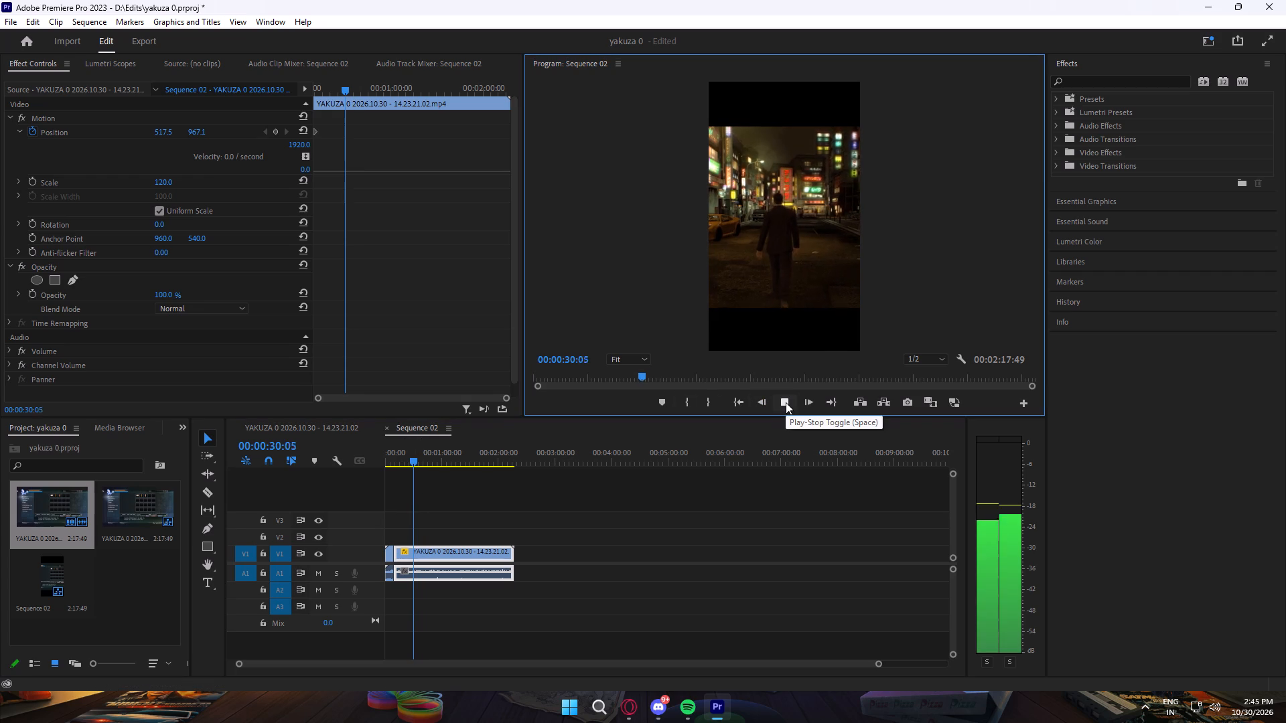
click(786, 402)
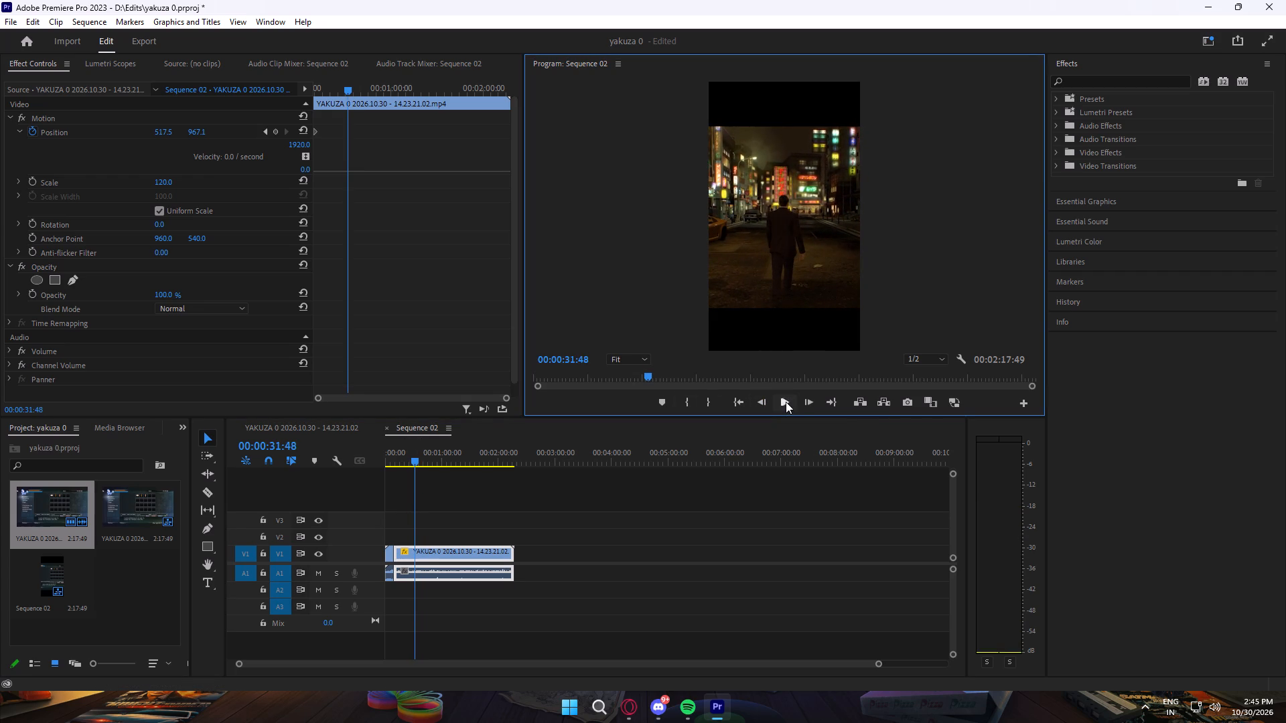
click(786, 402)
click(786, 402)
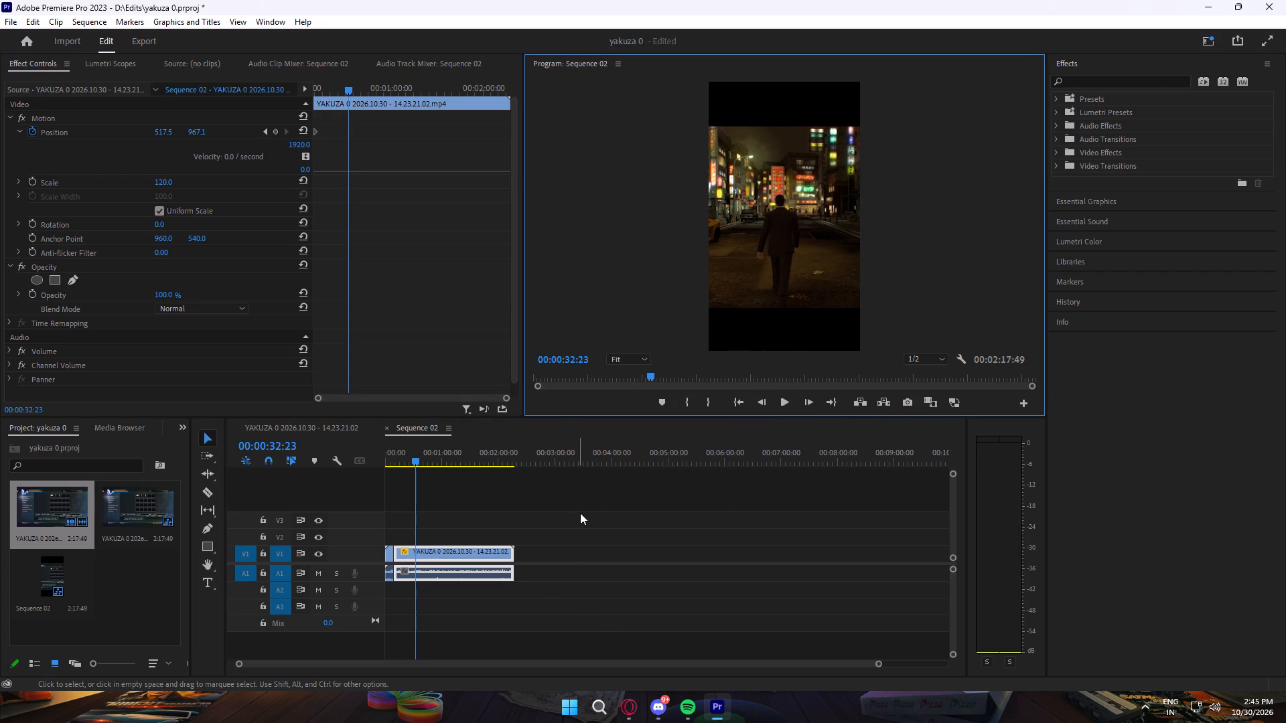
key(ctrl+k)
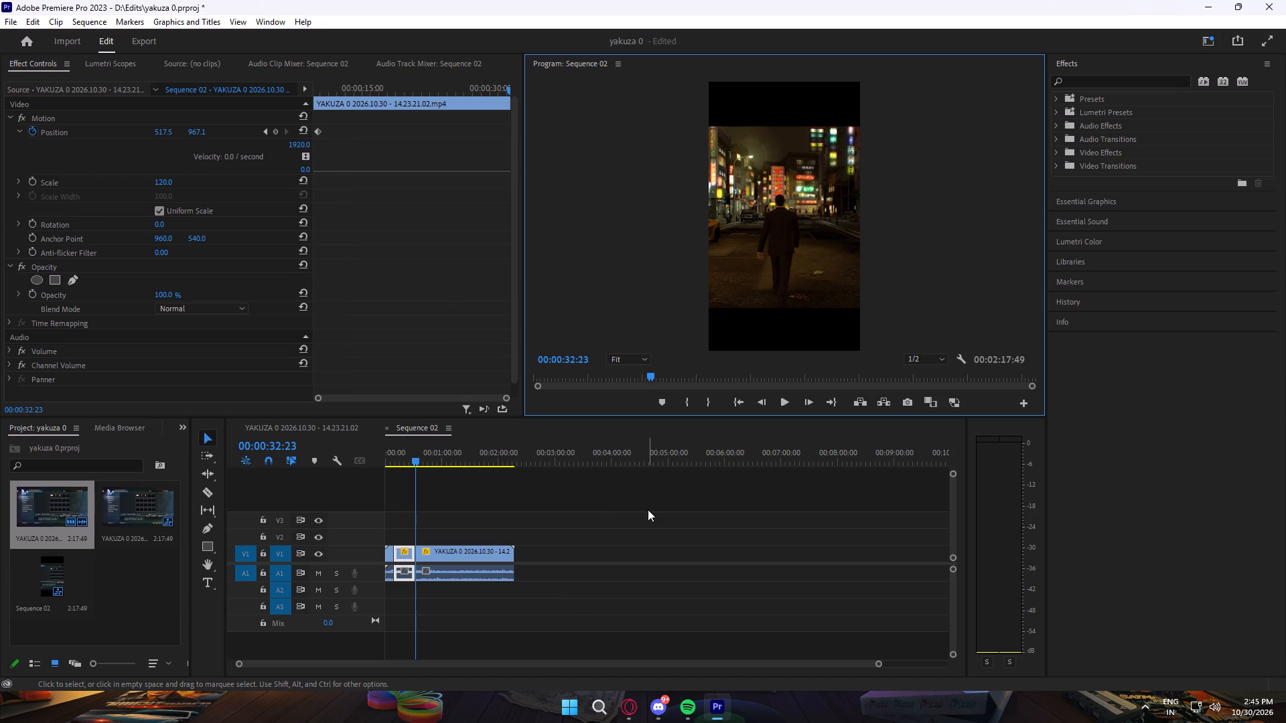
Delete the clip segments after 00:00:32:23 and before 00:00:09:18, keeping only the middle street-walk segment.
click(515, 542)
click(481, 556)
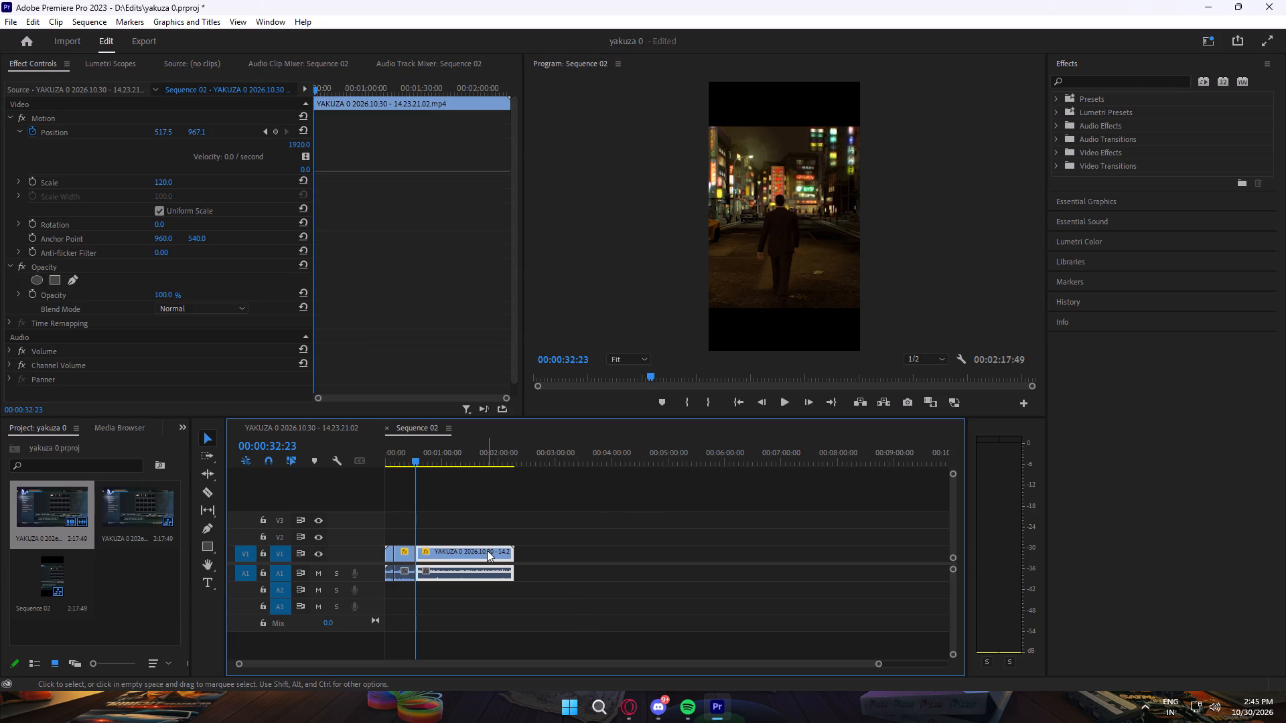
key(Delete)
click(390, 556)
key(Delete)
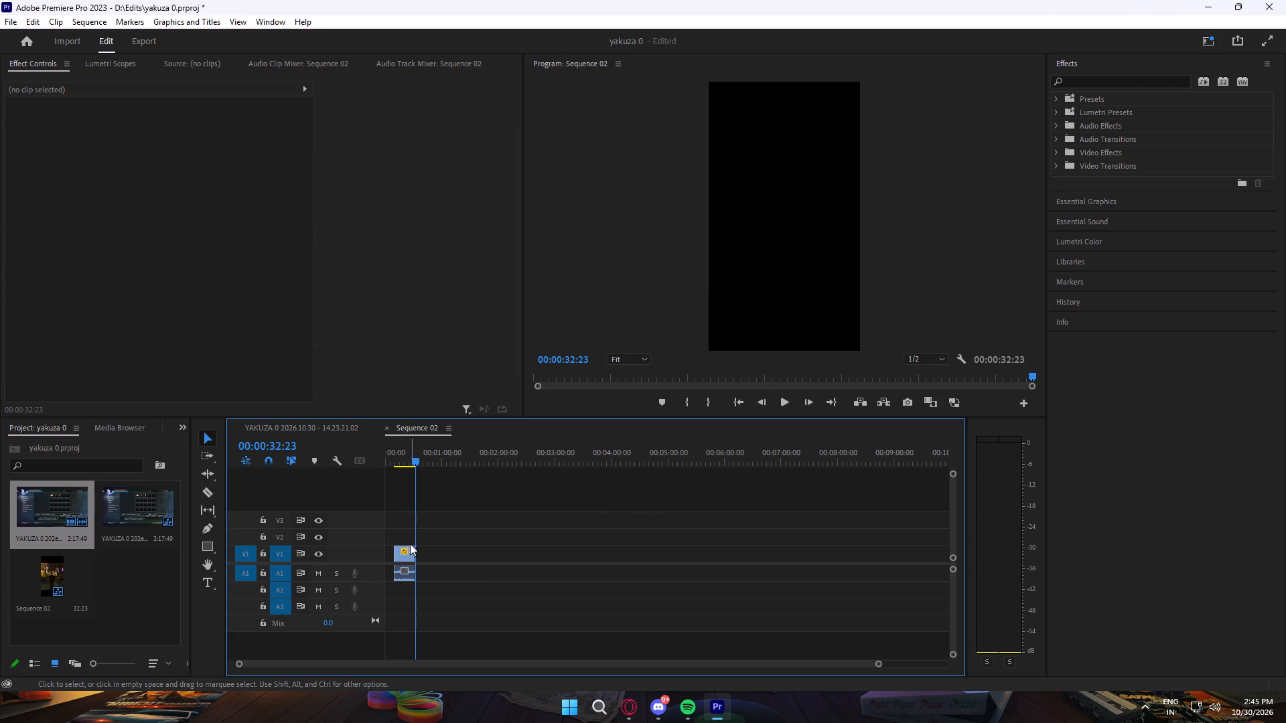
Move the playhead to 00:00:09:14, just before the remaining clip, and mark the sequence's In point there.
click(412, 552)
click(461, 520)
drag(417, 521, 394, 528)
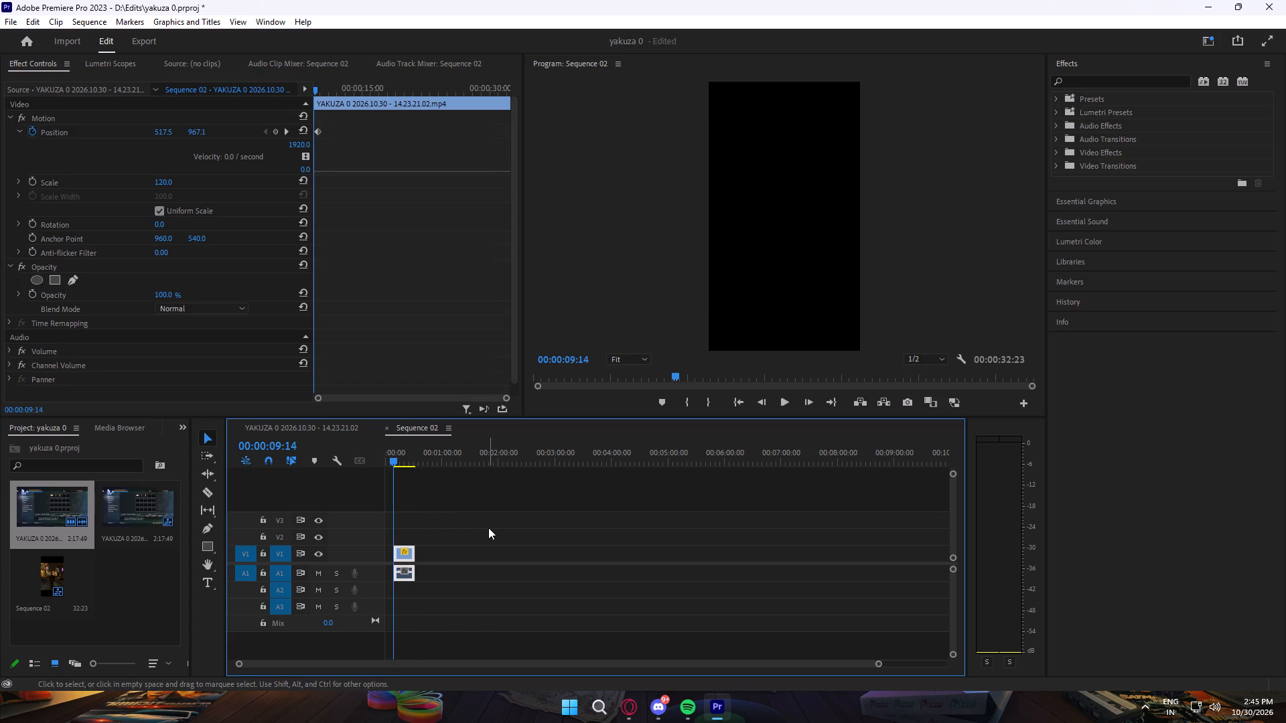
click(431, 523)
key(i)
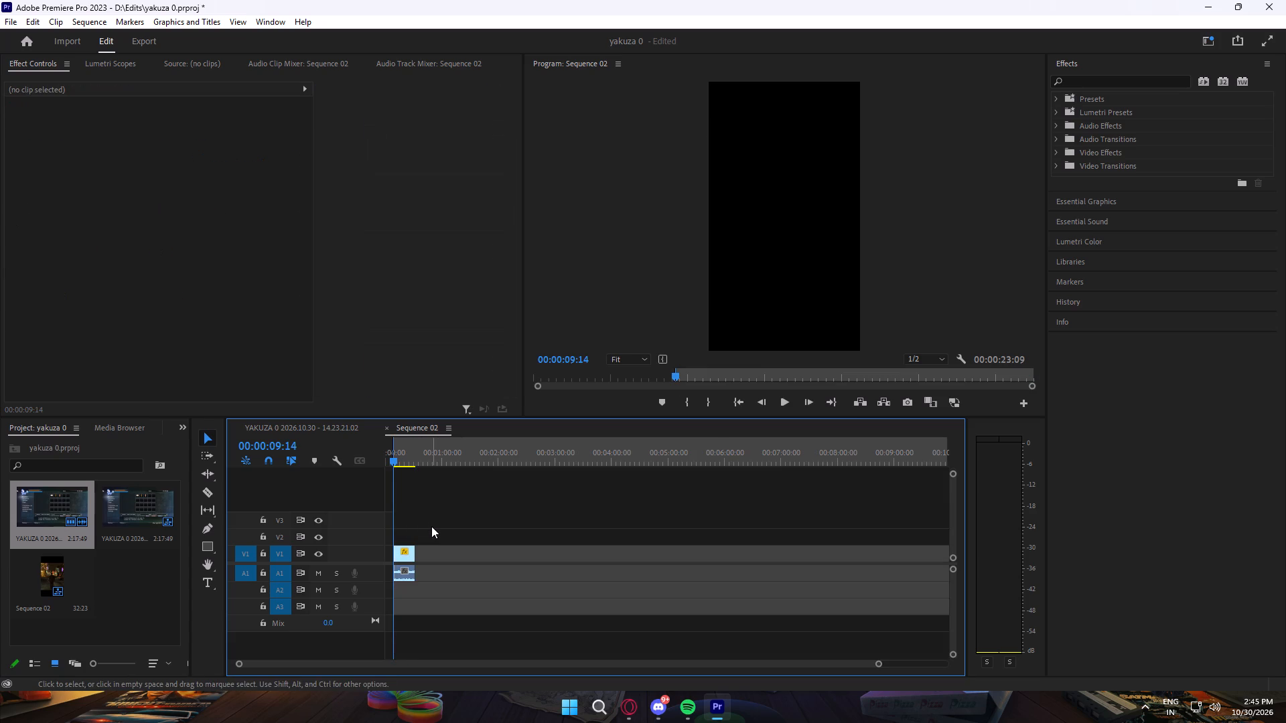
key(i)
key(i)
click(415, 558)
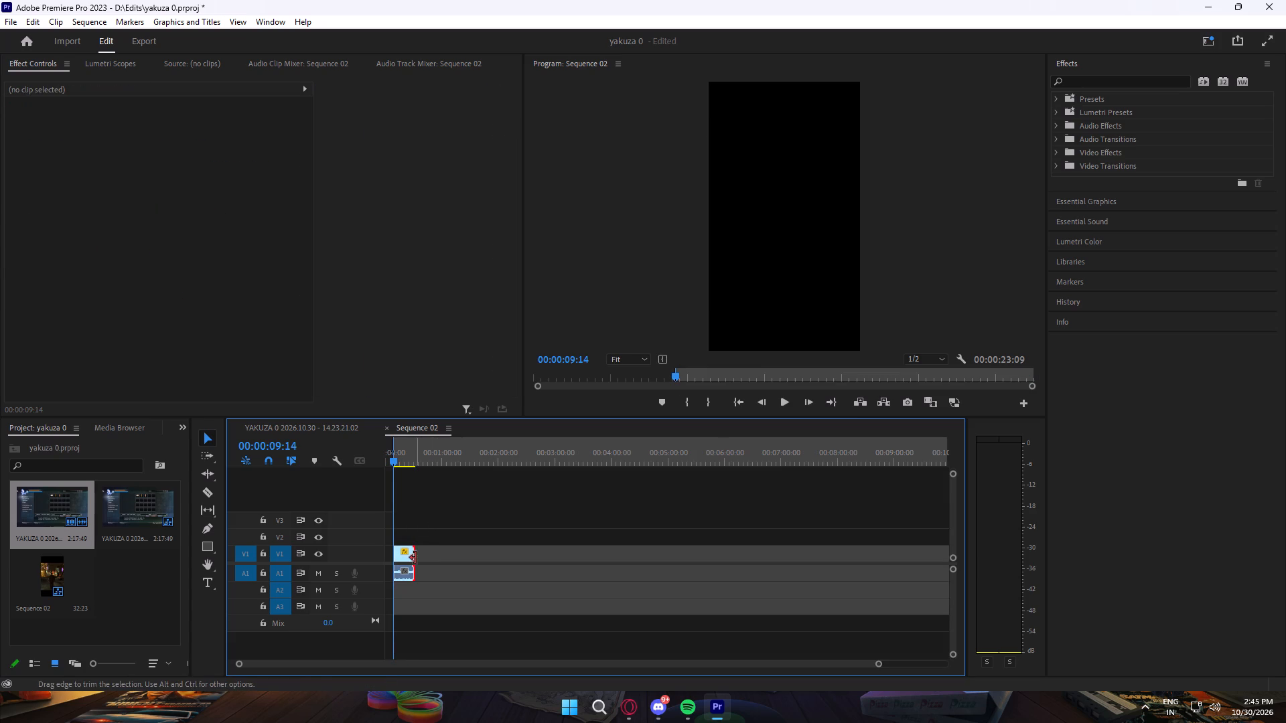
click(495, 525)
Move the remaining YAKUZA 0 clip on V1 and A1 to the start of the sequence at 00:00:00:00.
drag(395, 504, 378, 507)
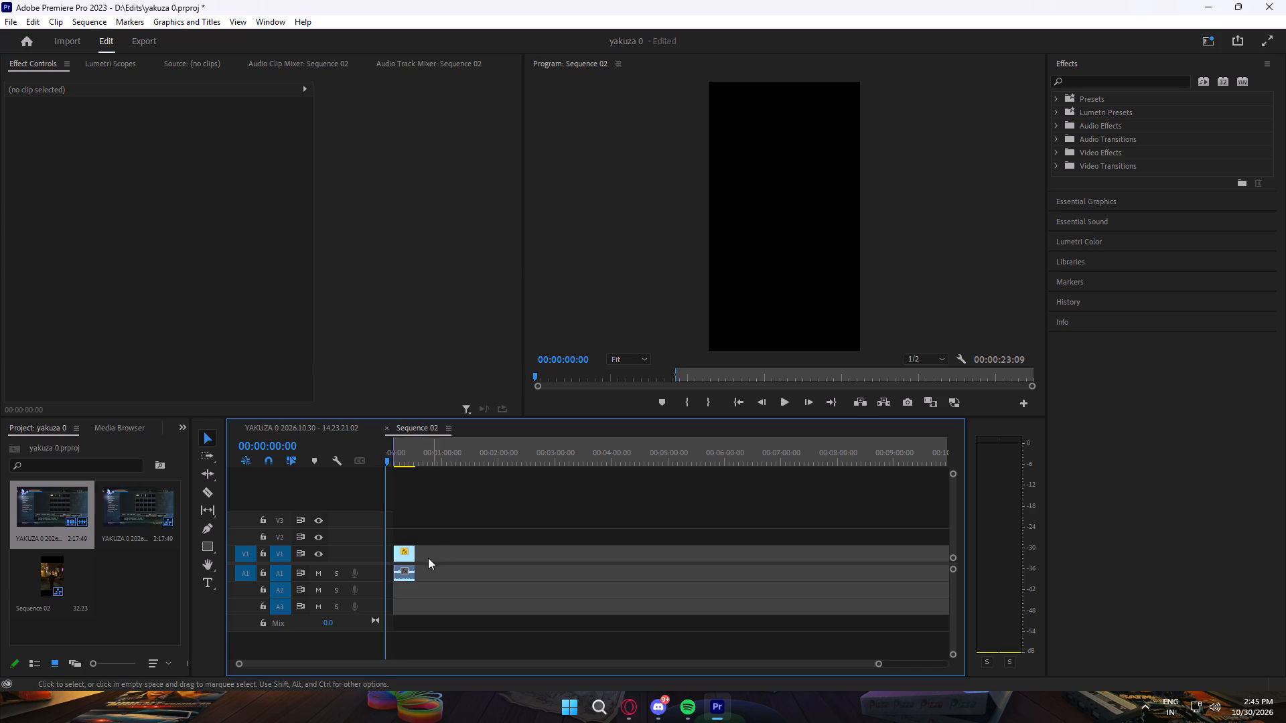
drag(401, 548, 391, 550)
drag(391, 550, 384, 552)
drag(382, 507, 372, 509)
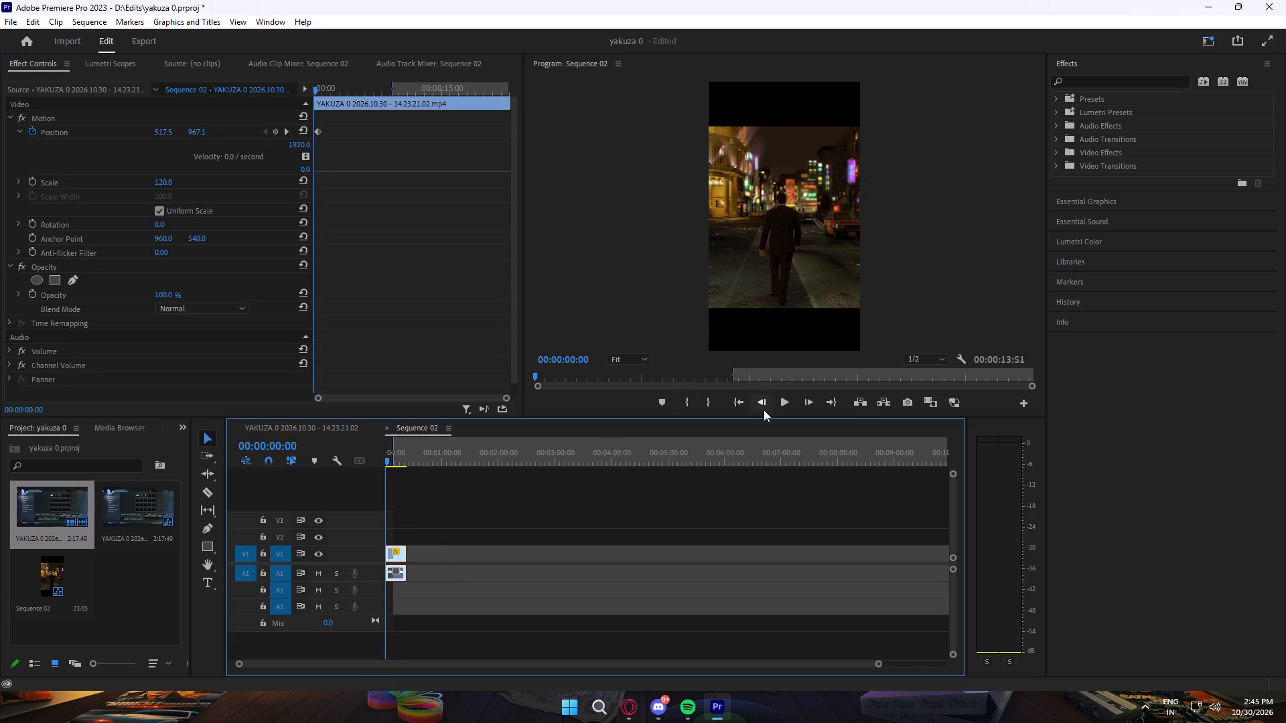
Play the clip through and replay its final ten seconds to examine where the street walk should end.
click(782, 404)
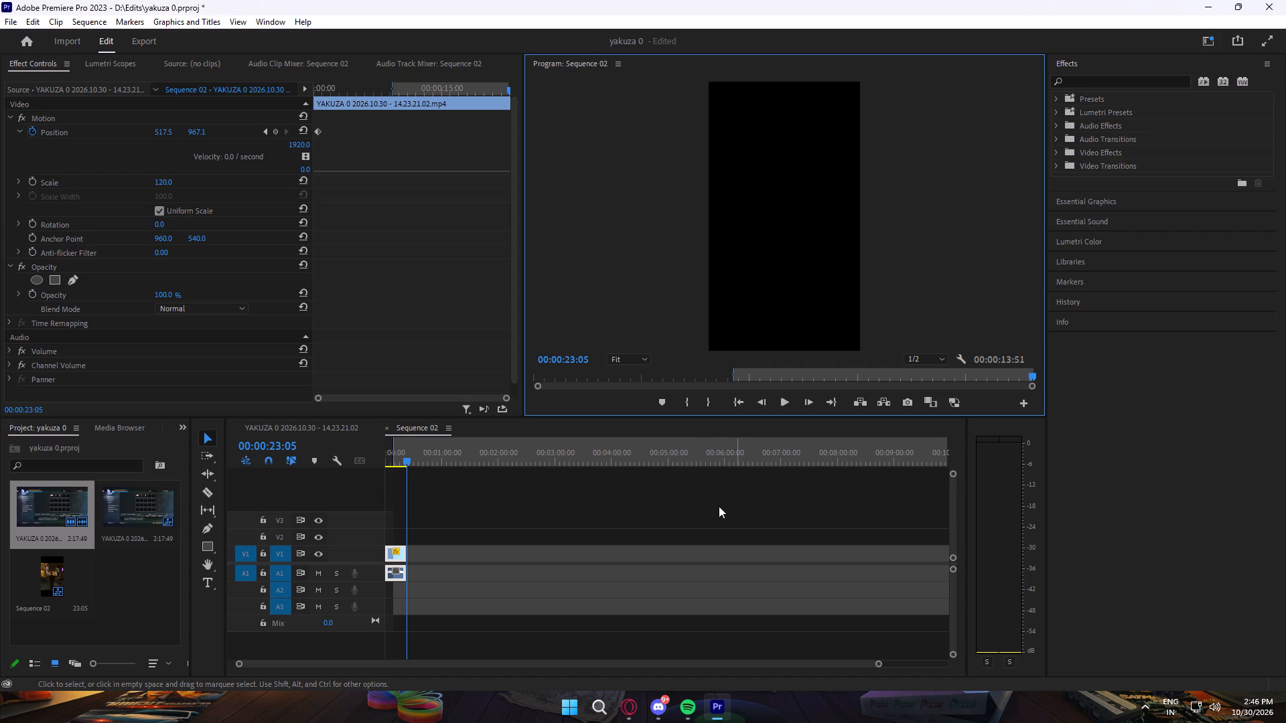
drag(407, 505, 399, 507)
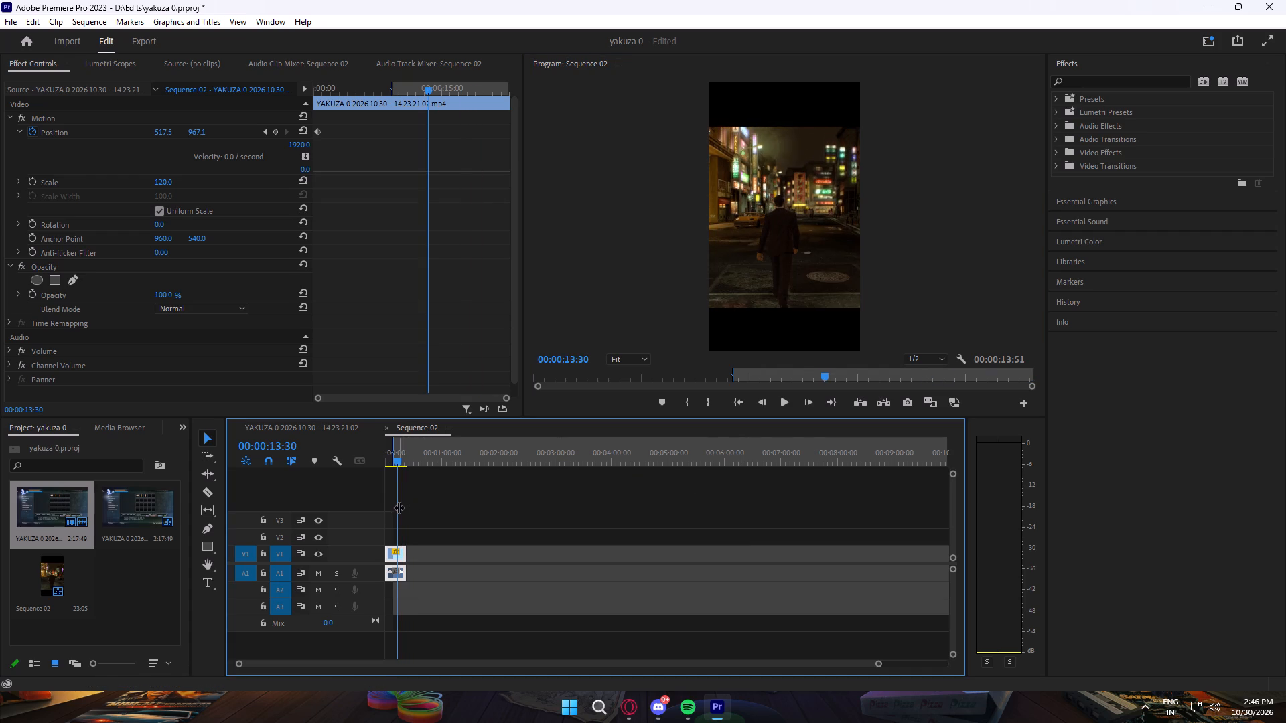
drag(399, 507, 398, 507)
click(790, 400)
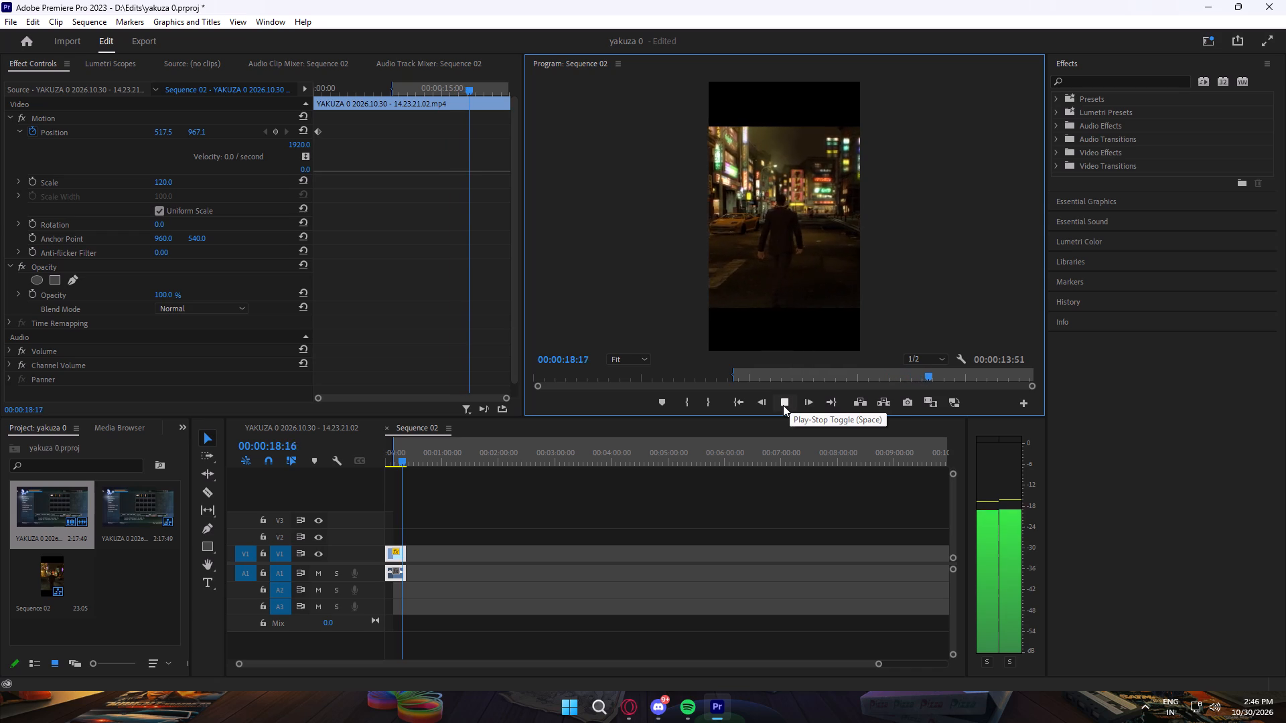
click(783, 405)
double_click(784, 404)
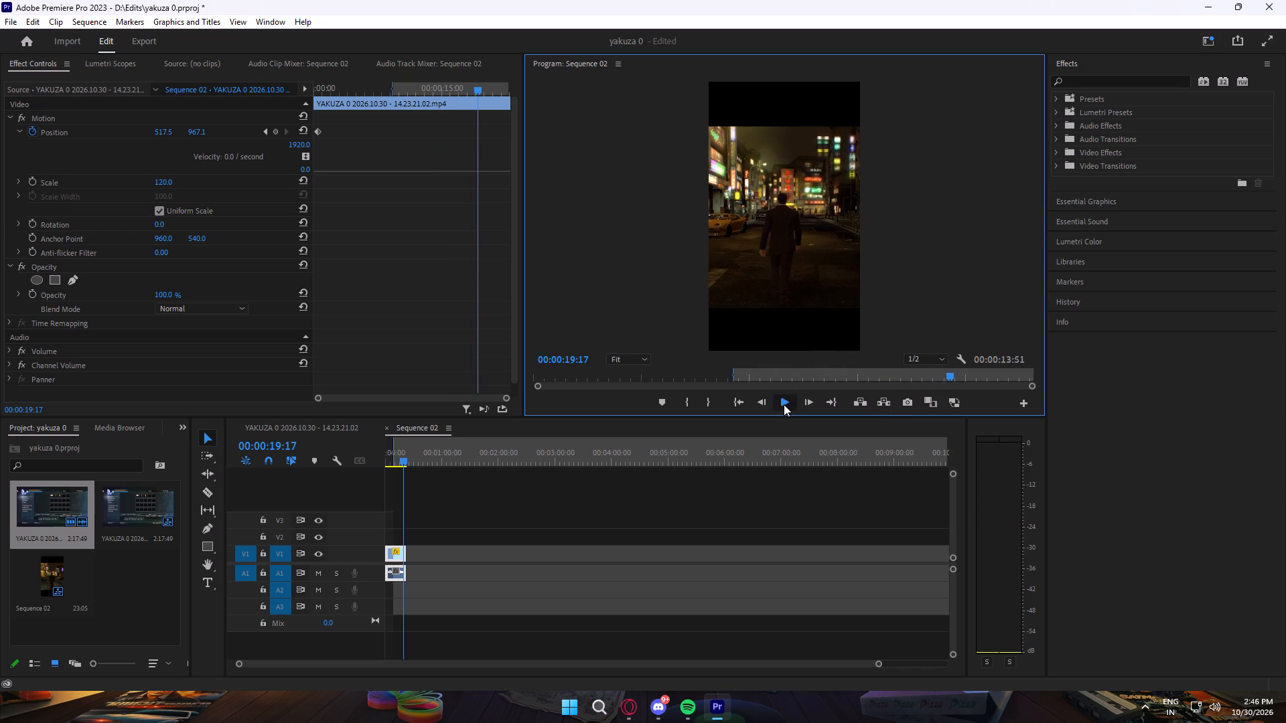
triple_click(801, 400)
click(801, 400)
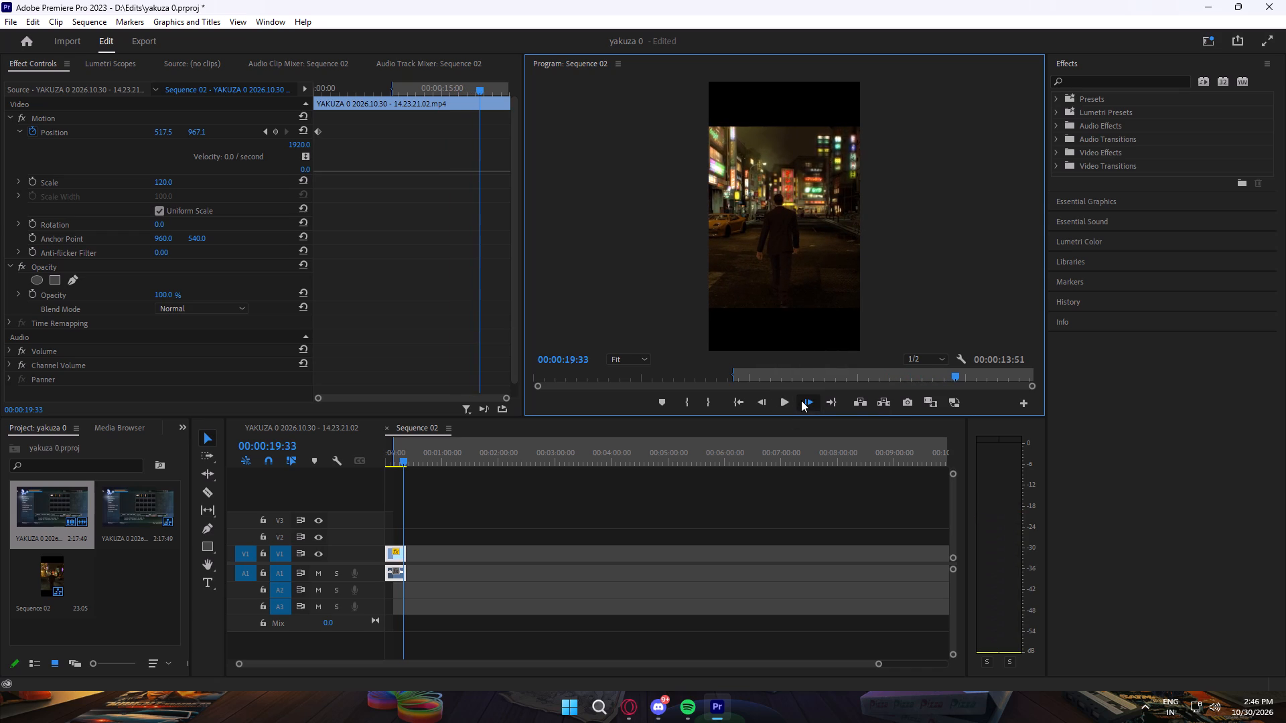
click(792, 401)
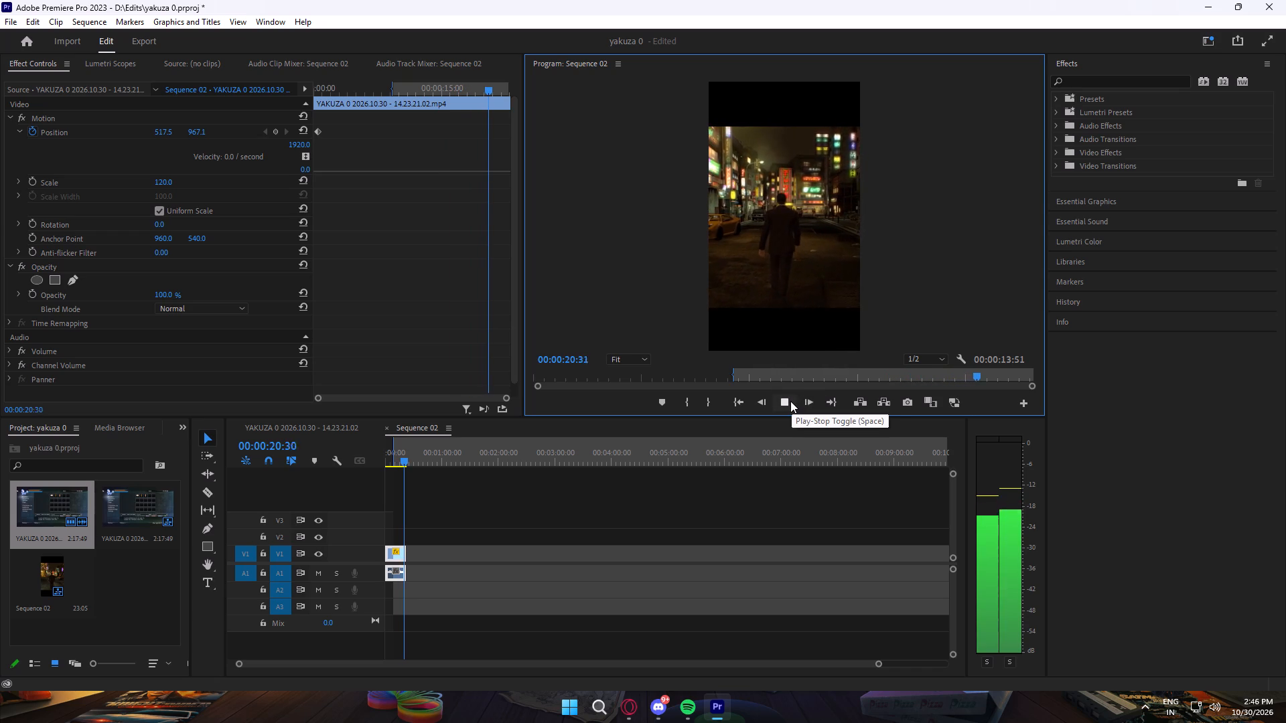
click(790, 401)
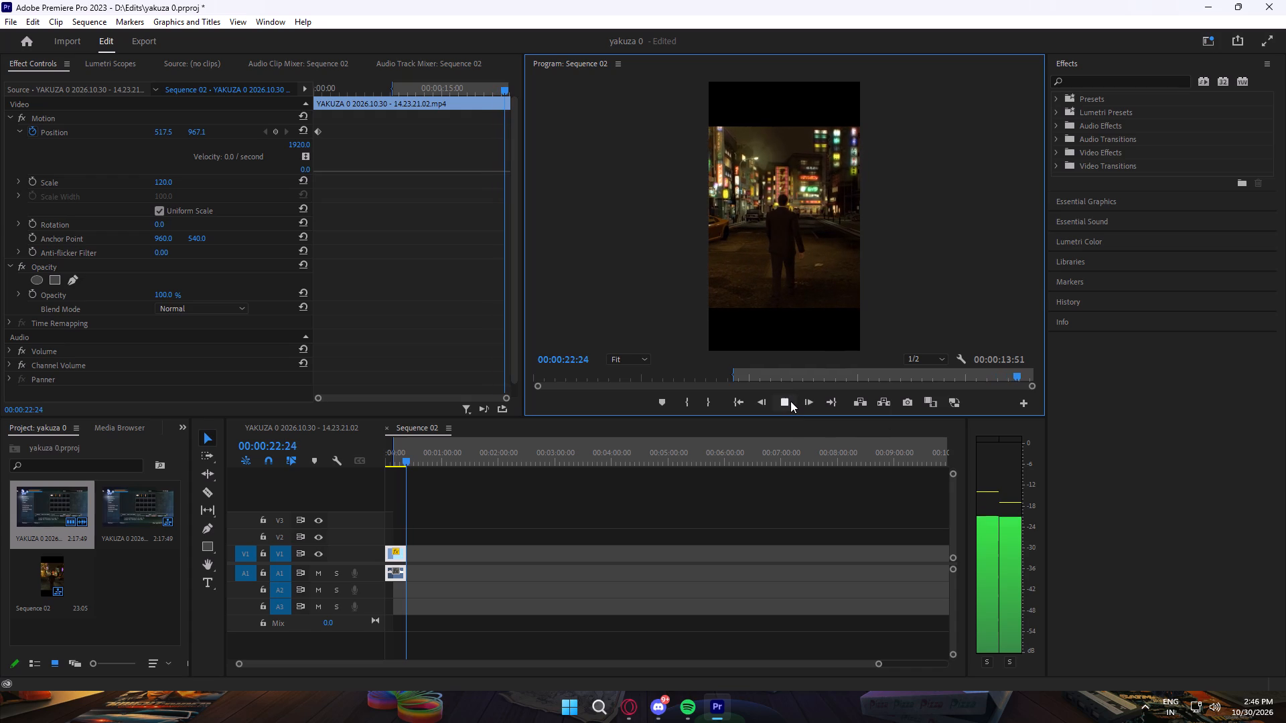
click(404, 498)
drag(407, 497, 407, 496)
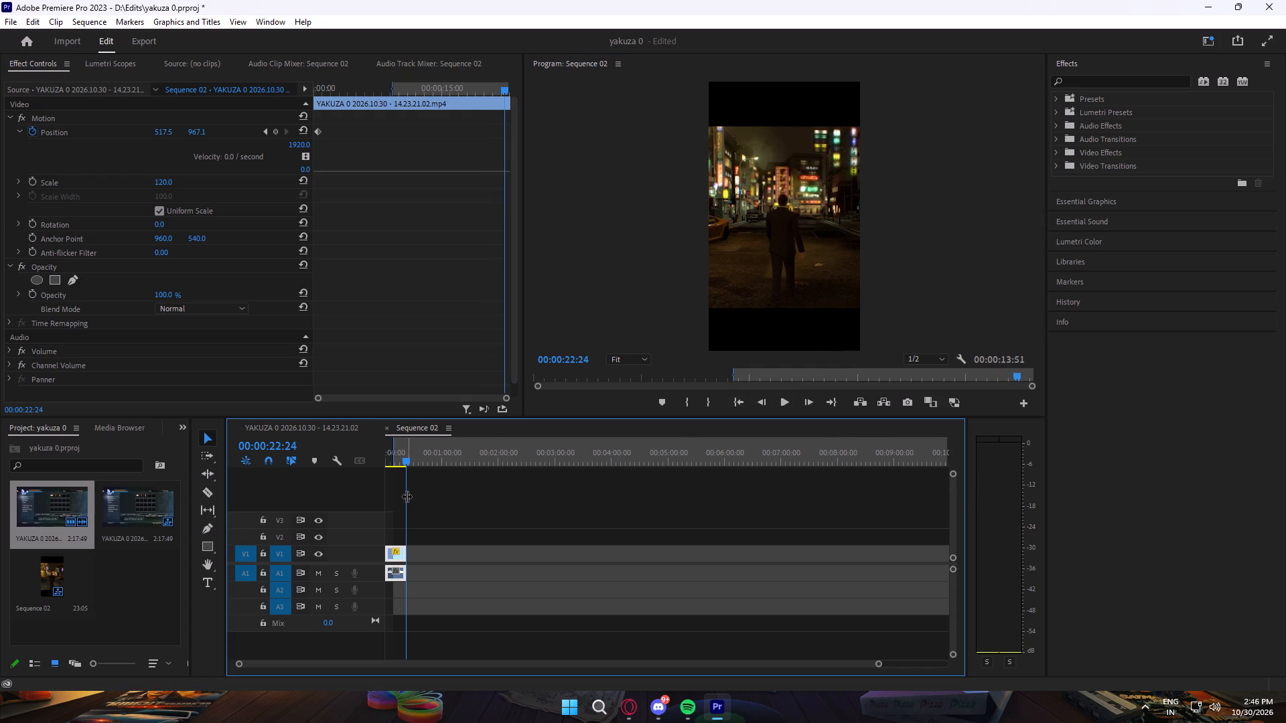
drag(407, 496, 401, 497)
click(782, 404)
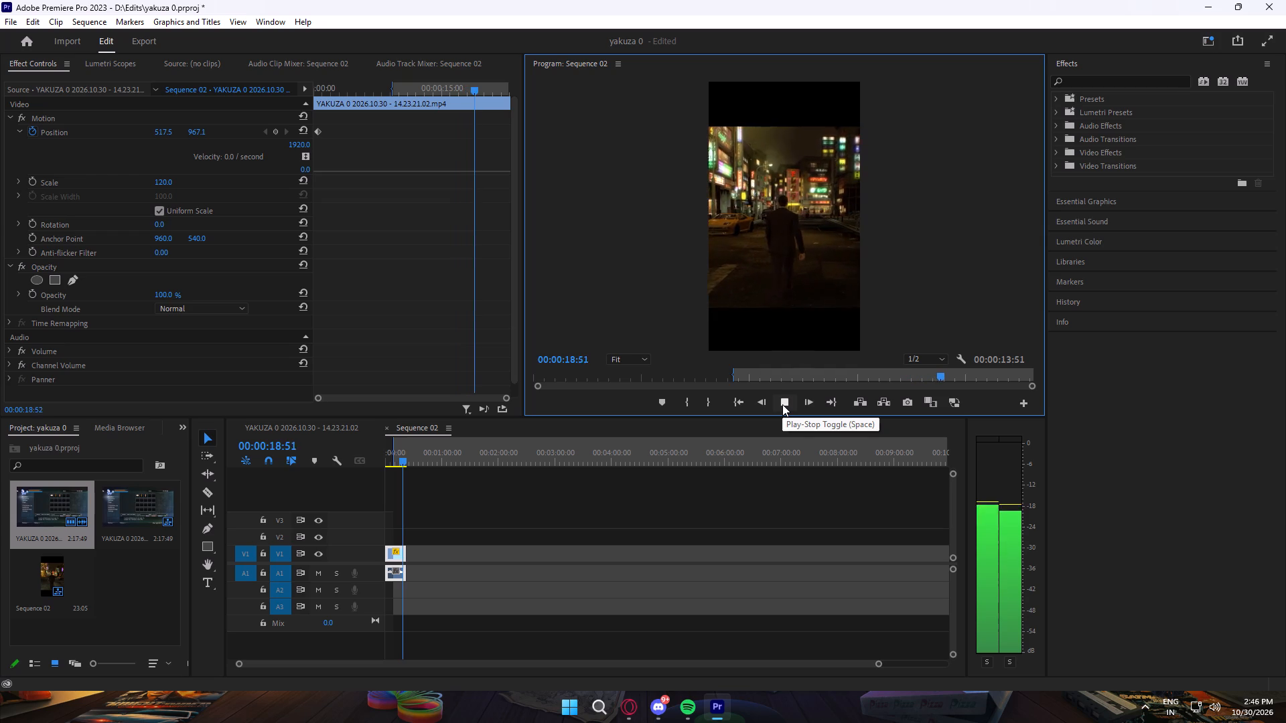
click(782, 404)
double_click(782, 404)
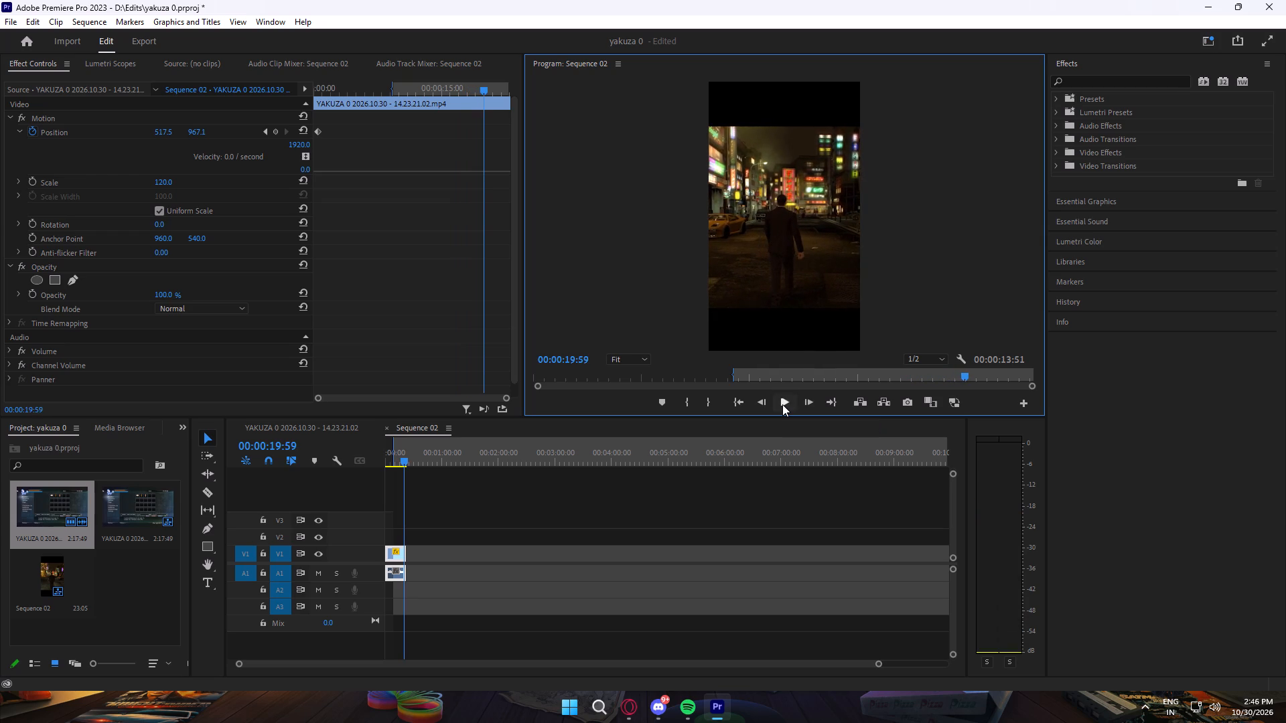
click(782, 404)
click(782, 404)
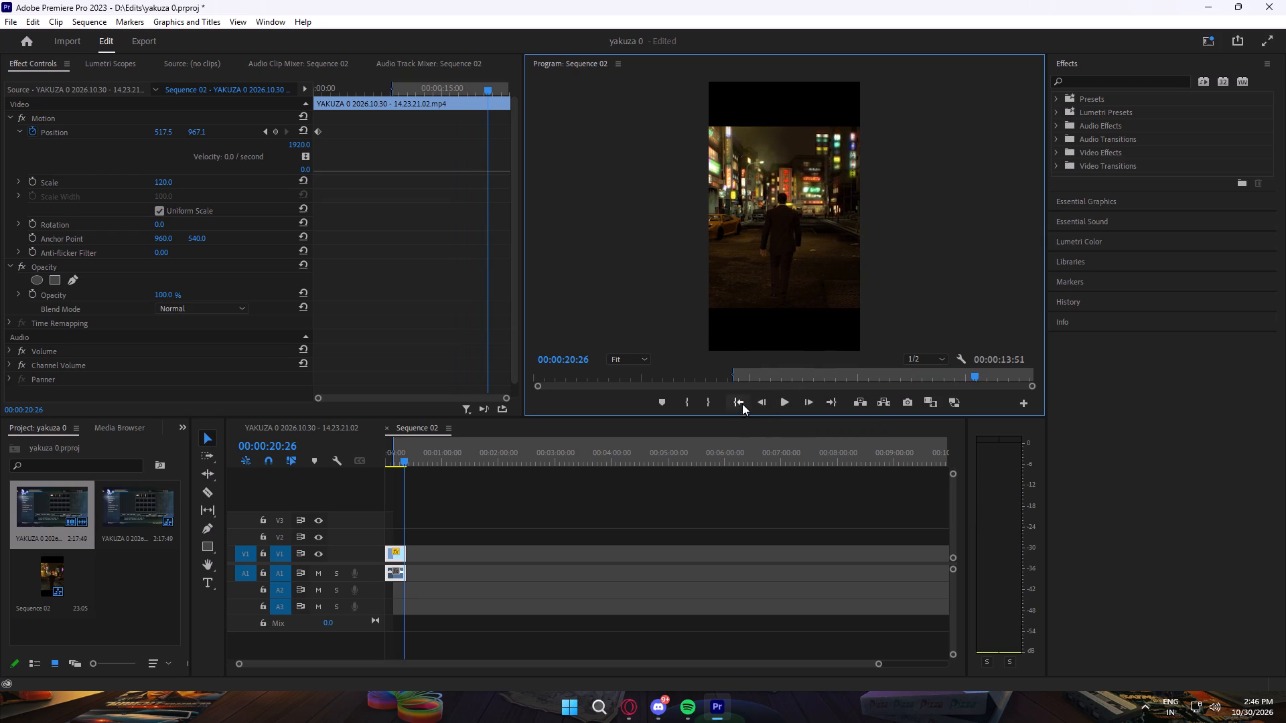
Step back to 00:00:20:04, split the YAKUZA 0 clip there, and delete the short segment after the cut.
triple_click(761, 404)
triple_click(761, 404)
triple_click(761, 404)
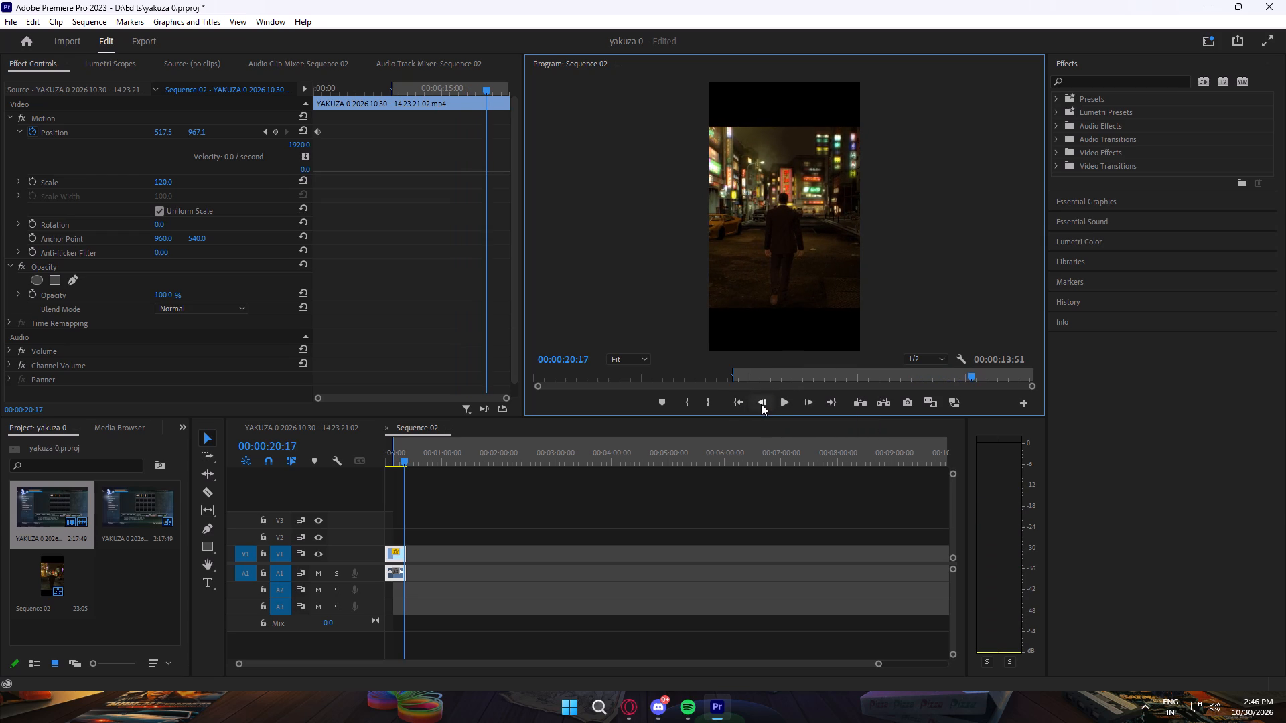
triple_click(761, 404)
triple_click(761, 404)
triple_click(761, 404)
triple_click(761, 404)
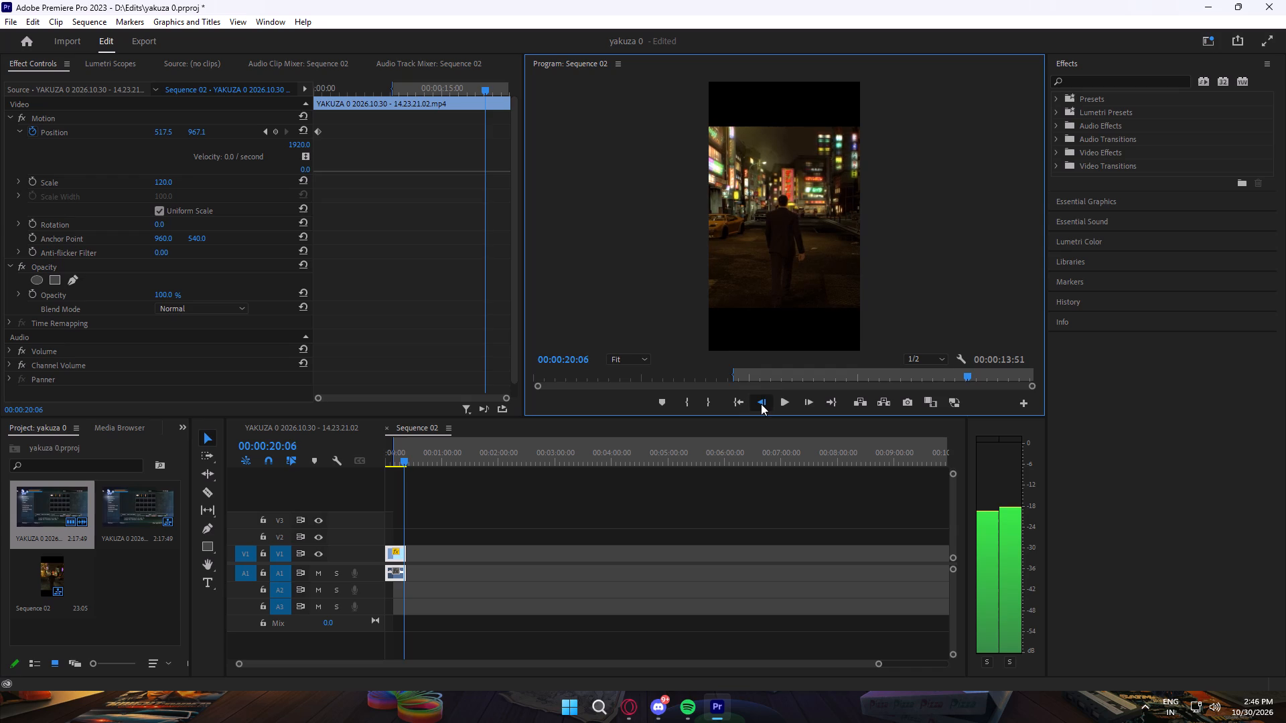
click(761, 404)
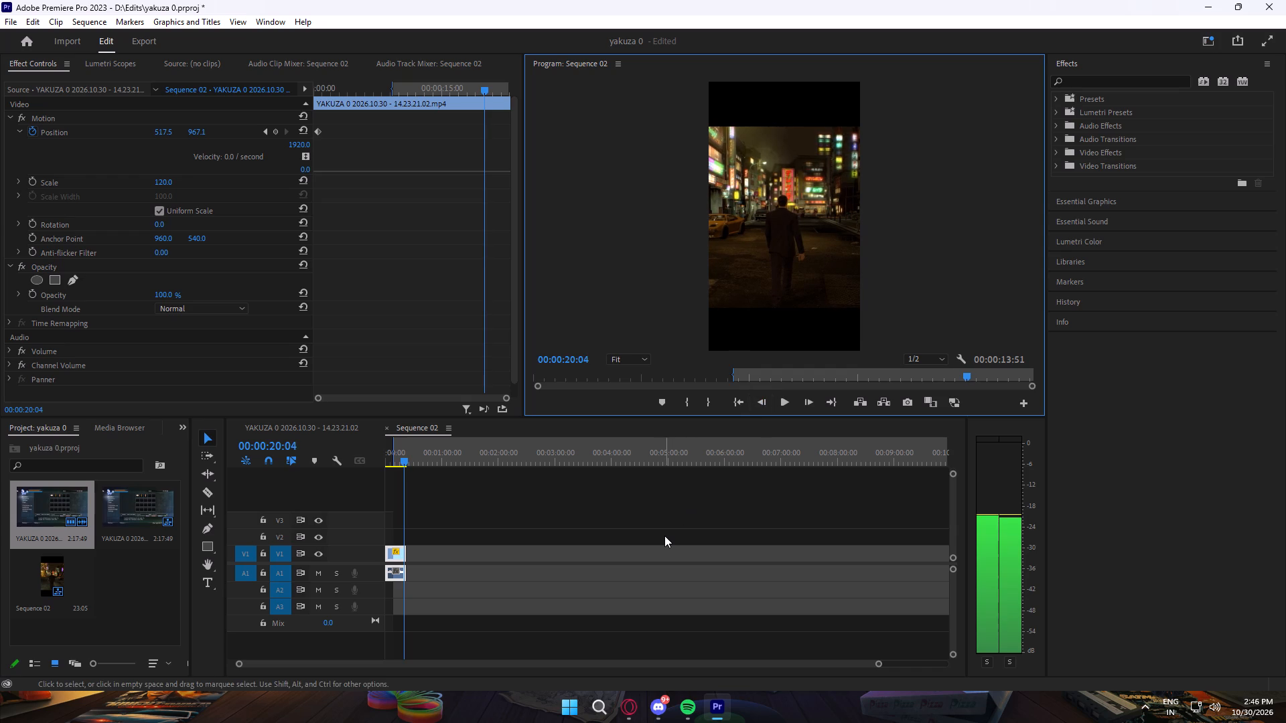
key(ctrl+k)
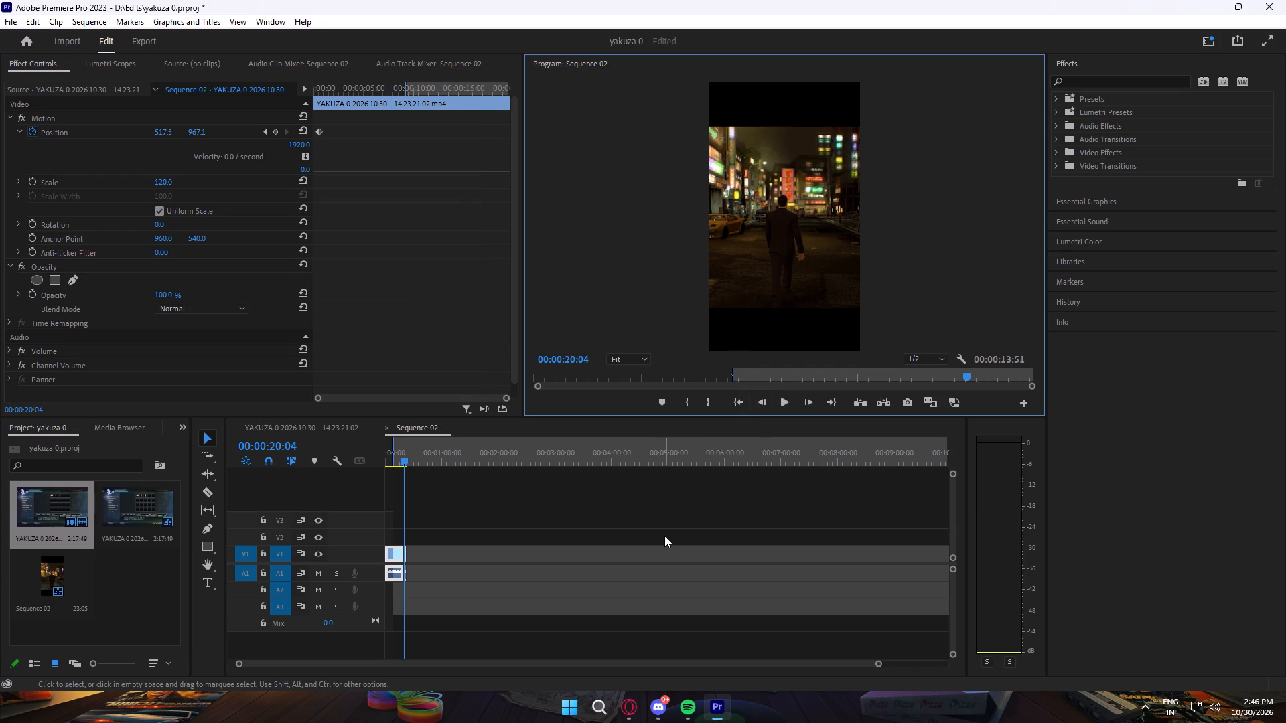
key(Delete)
key(ctrl+k)
ctrl+scroll(482, 506, up, 3)
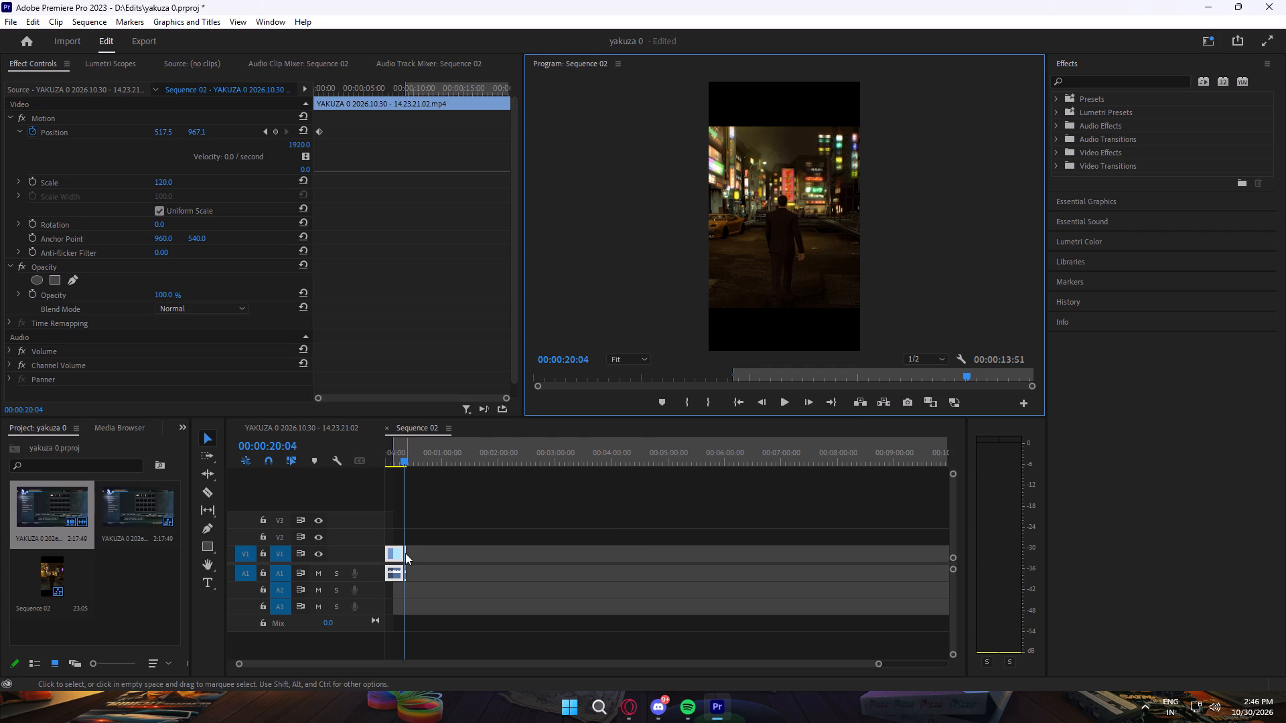
click(405, 551)
click(406, 551)
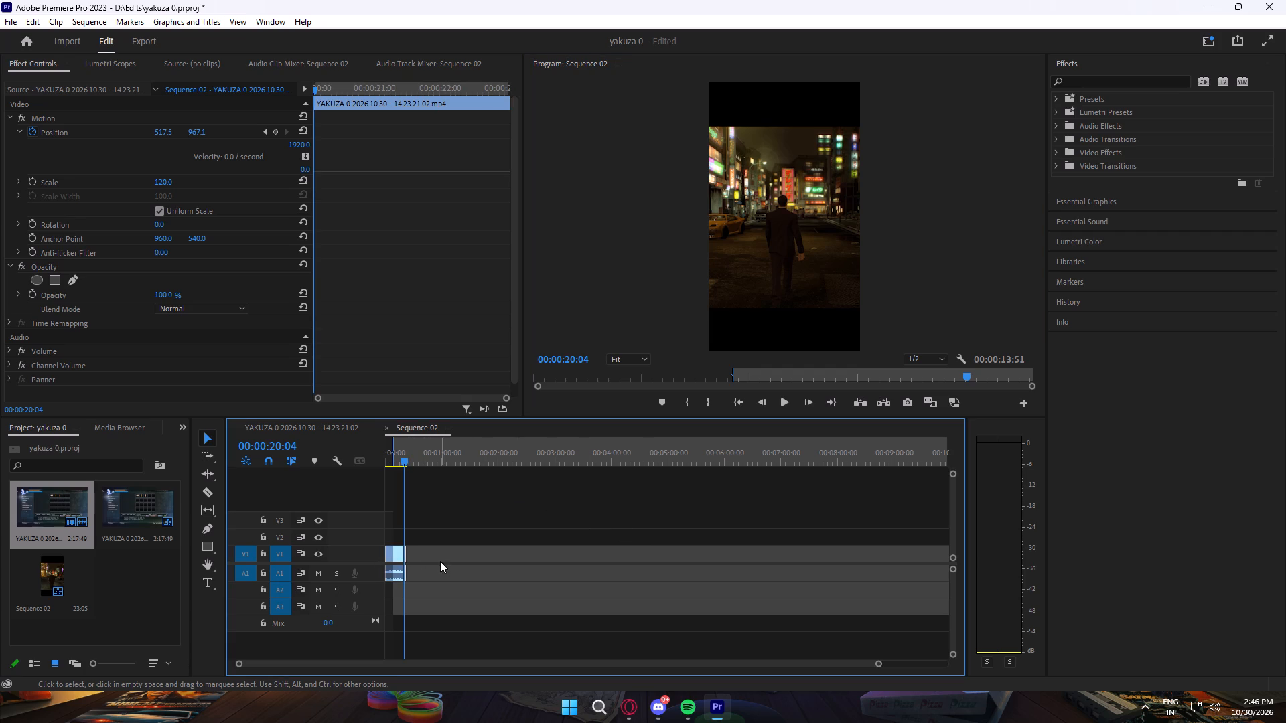
key(Delete)
Scrub the shortened clip, play it from 00:00:00:00 to its end, and return the playhead to the start.
drag(405, 529, 395, 528)
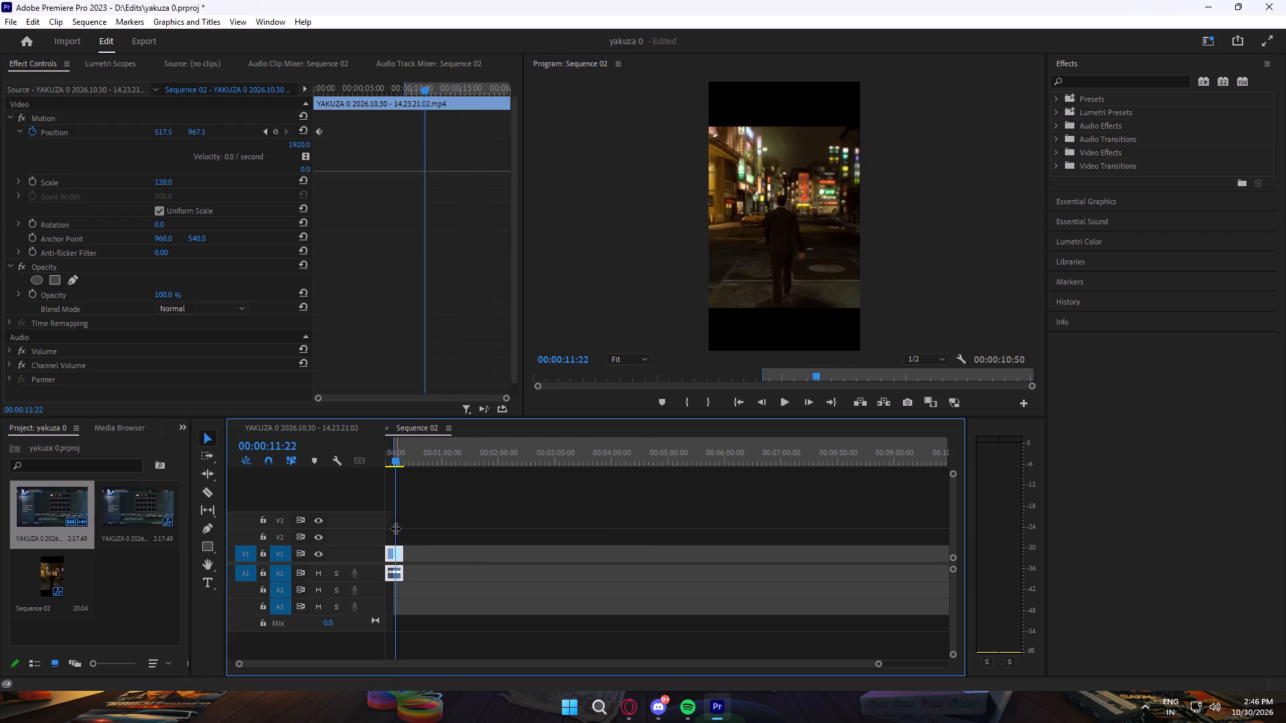
drag(395, 528, 407, 528)
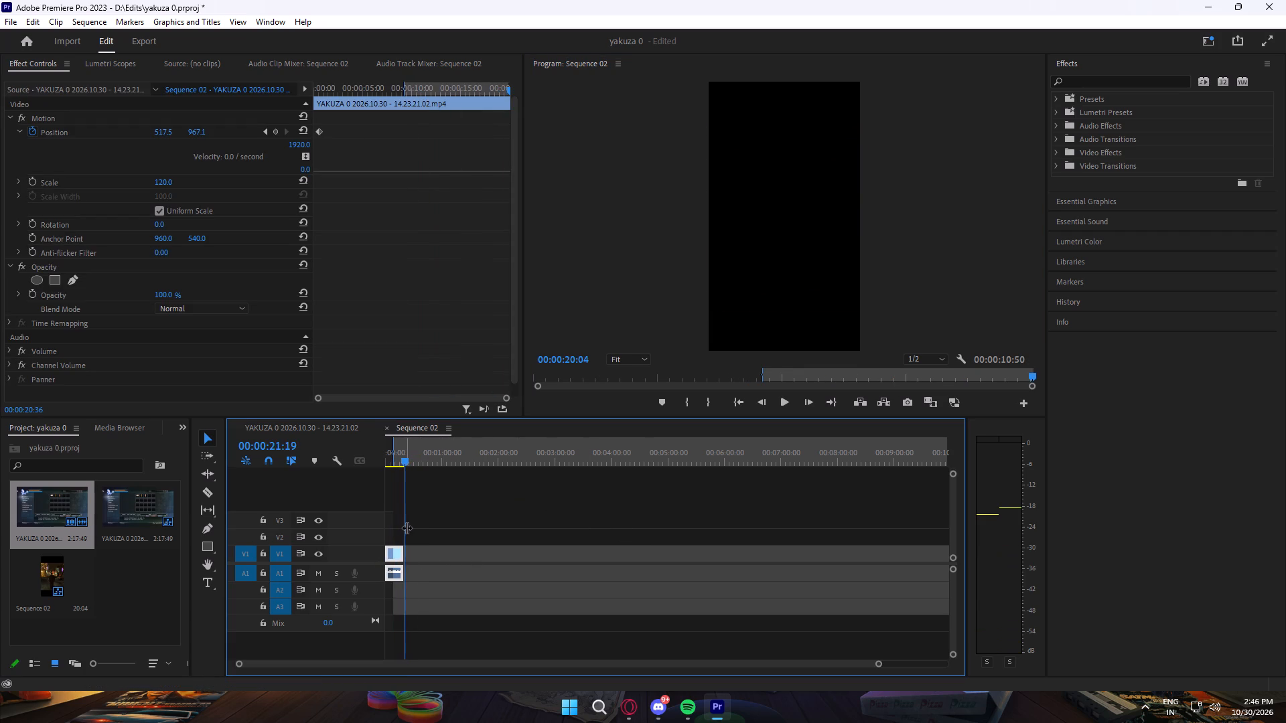
drag(407, 528, 378, 530)
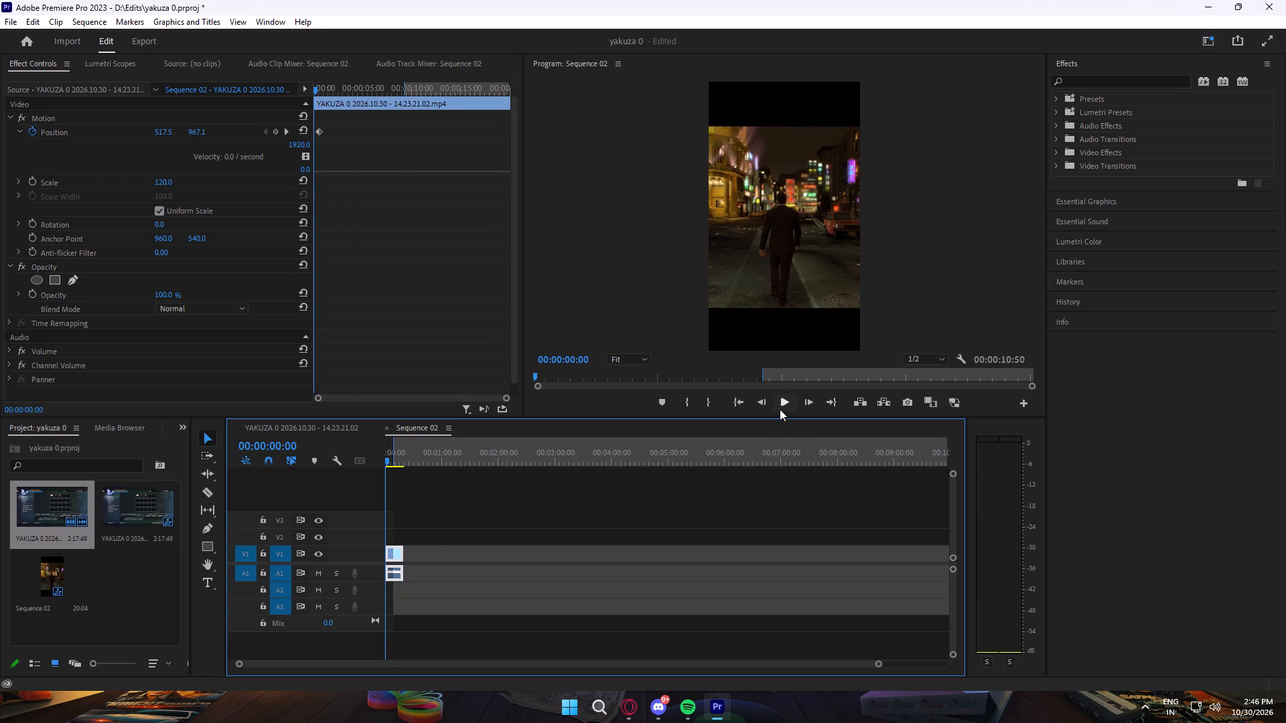
click(780, 409)
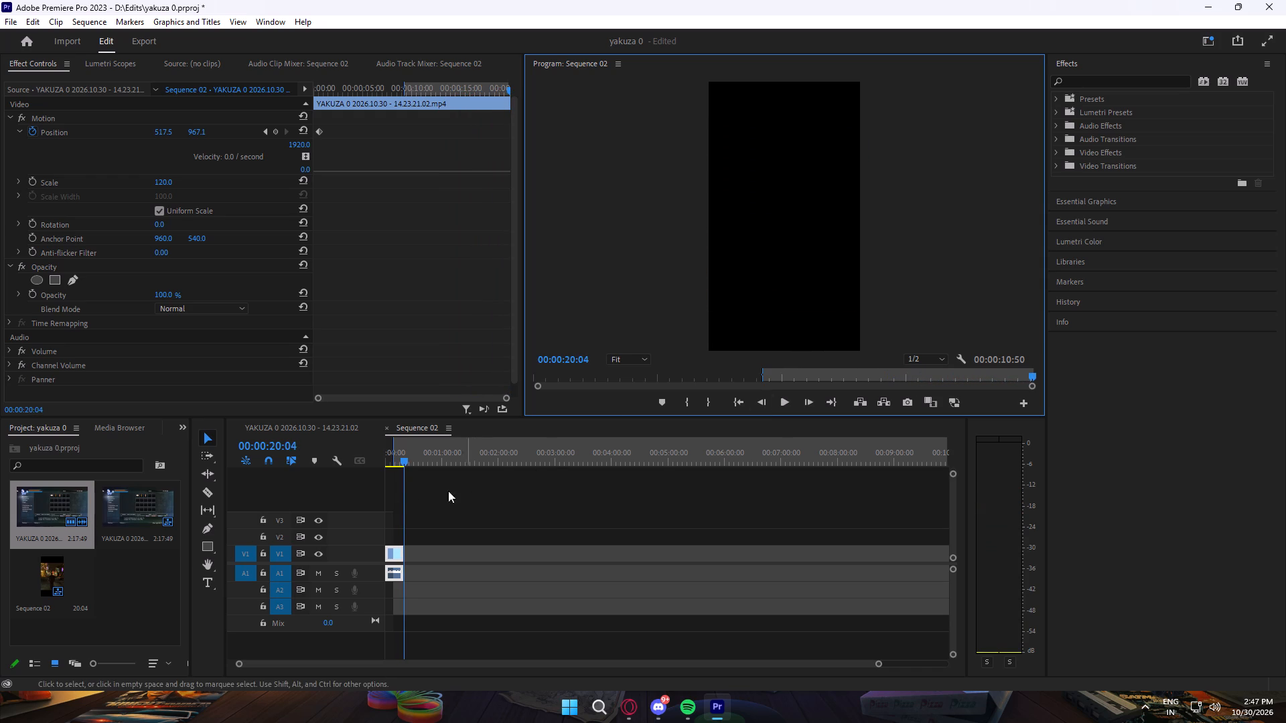
drag(403, 499, 329, 507)
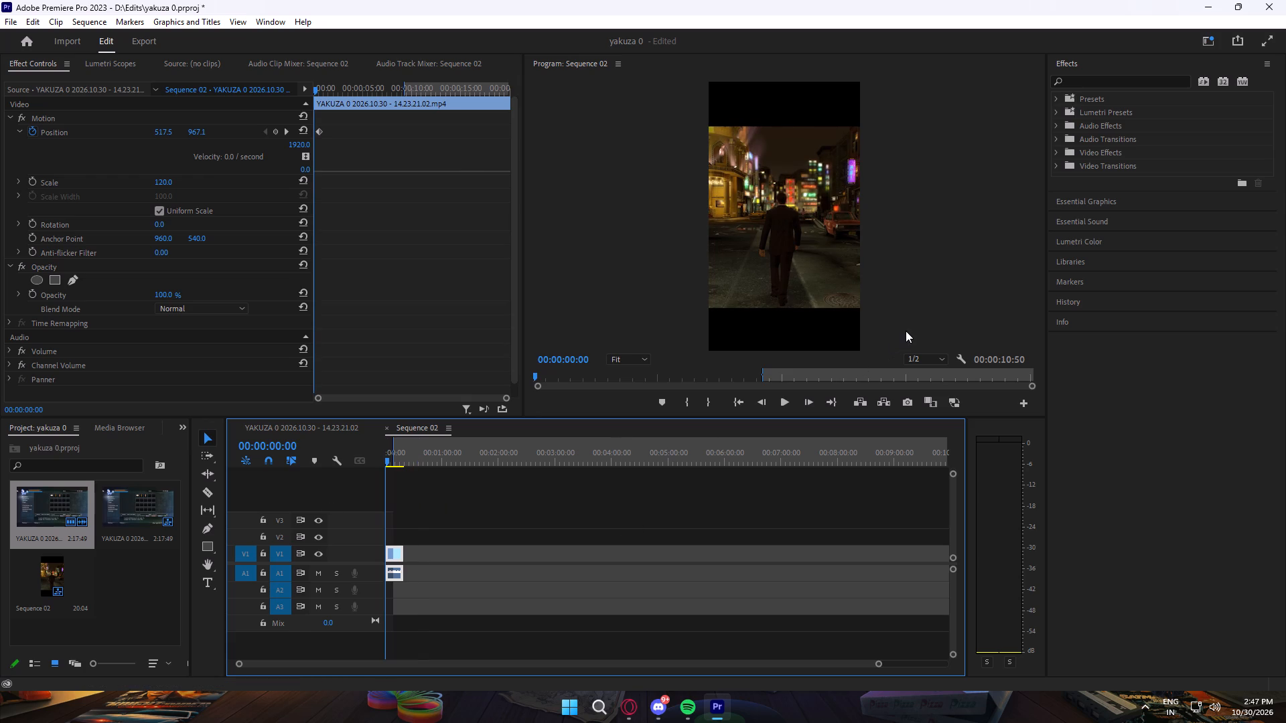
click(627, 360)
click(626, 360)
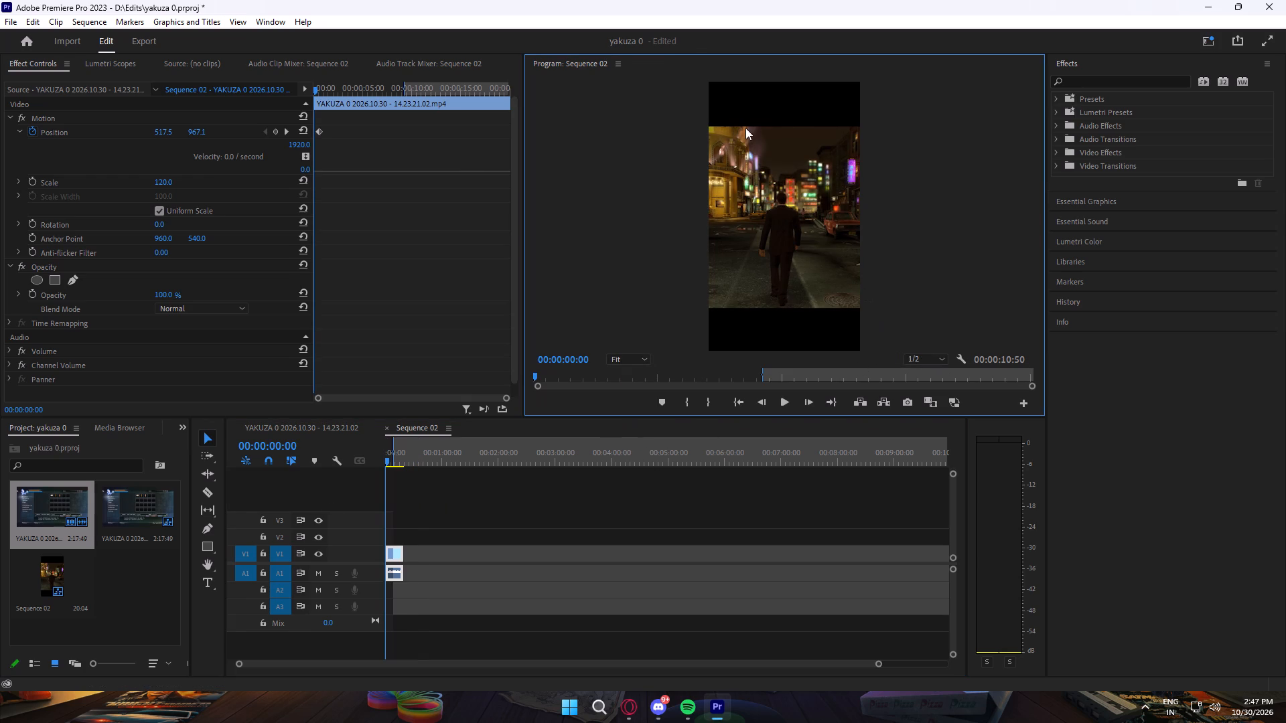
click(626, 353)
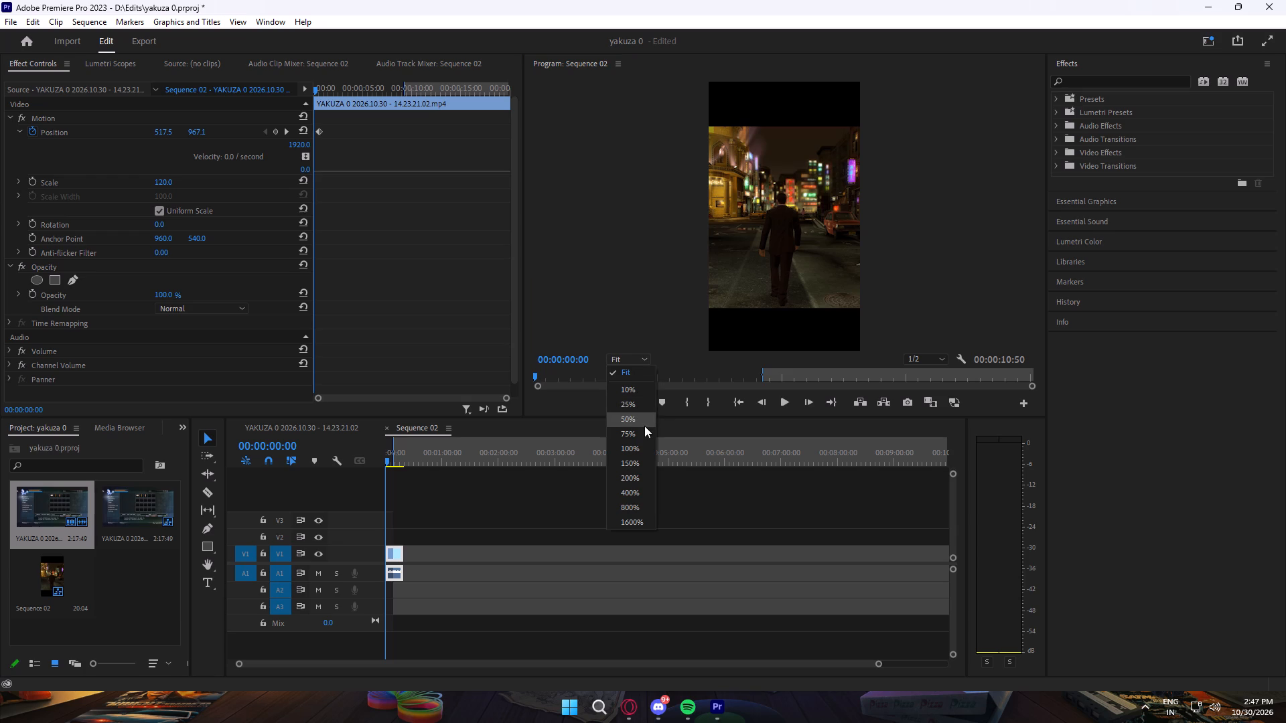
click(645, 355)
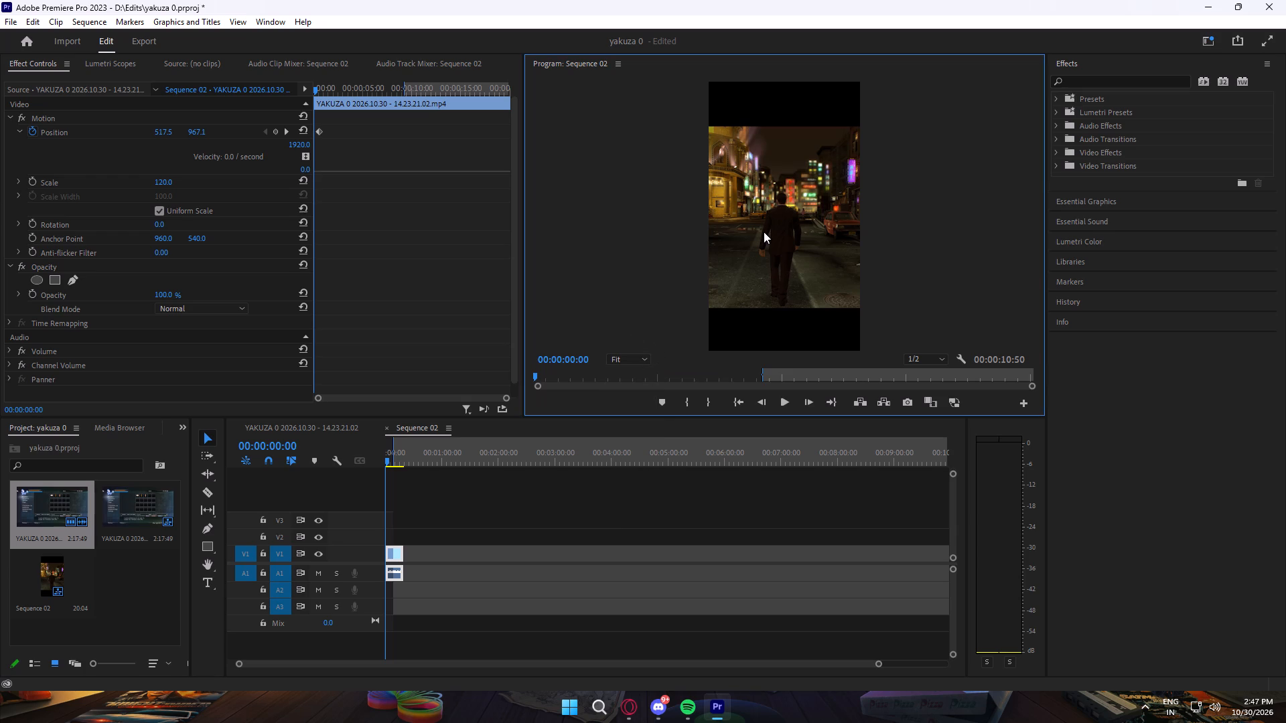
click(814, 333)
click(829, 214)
Watch the sequence in full-screen playback, exit full screen, and return the playhead to 00:00:00:00.
click(1269, 49)
click(676, 574)
key(space)
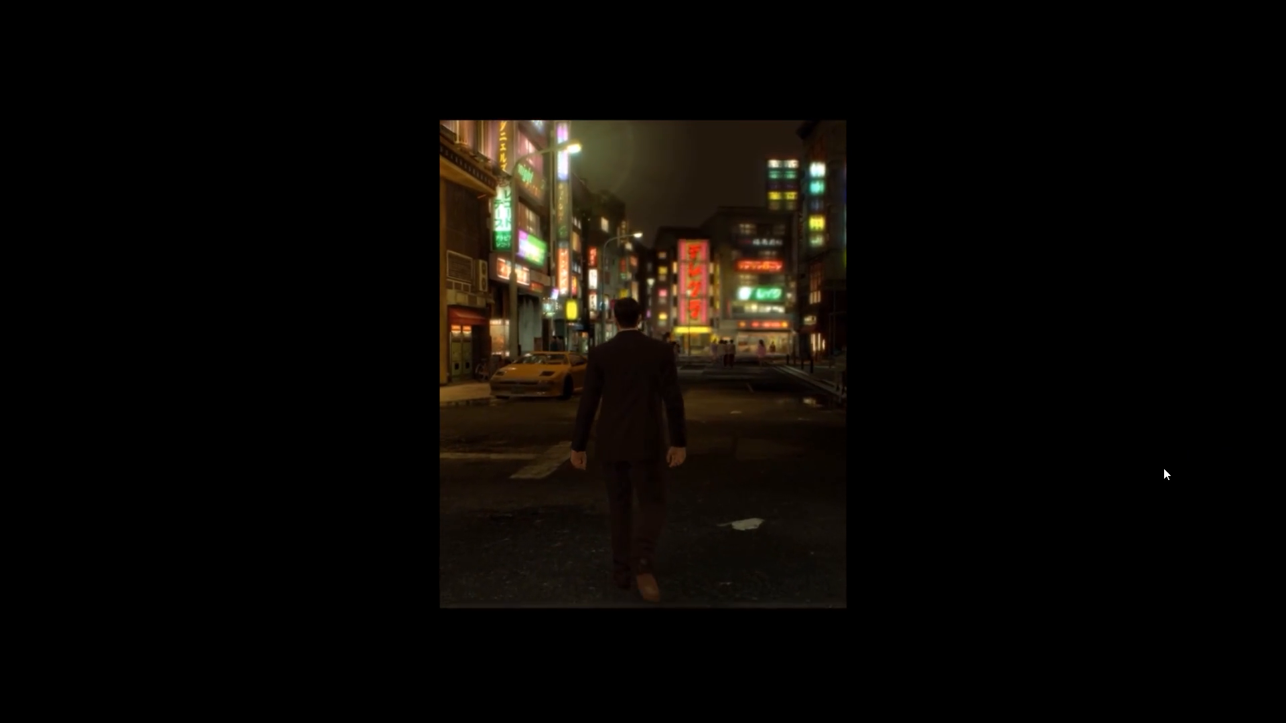
key(Escape)
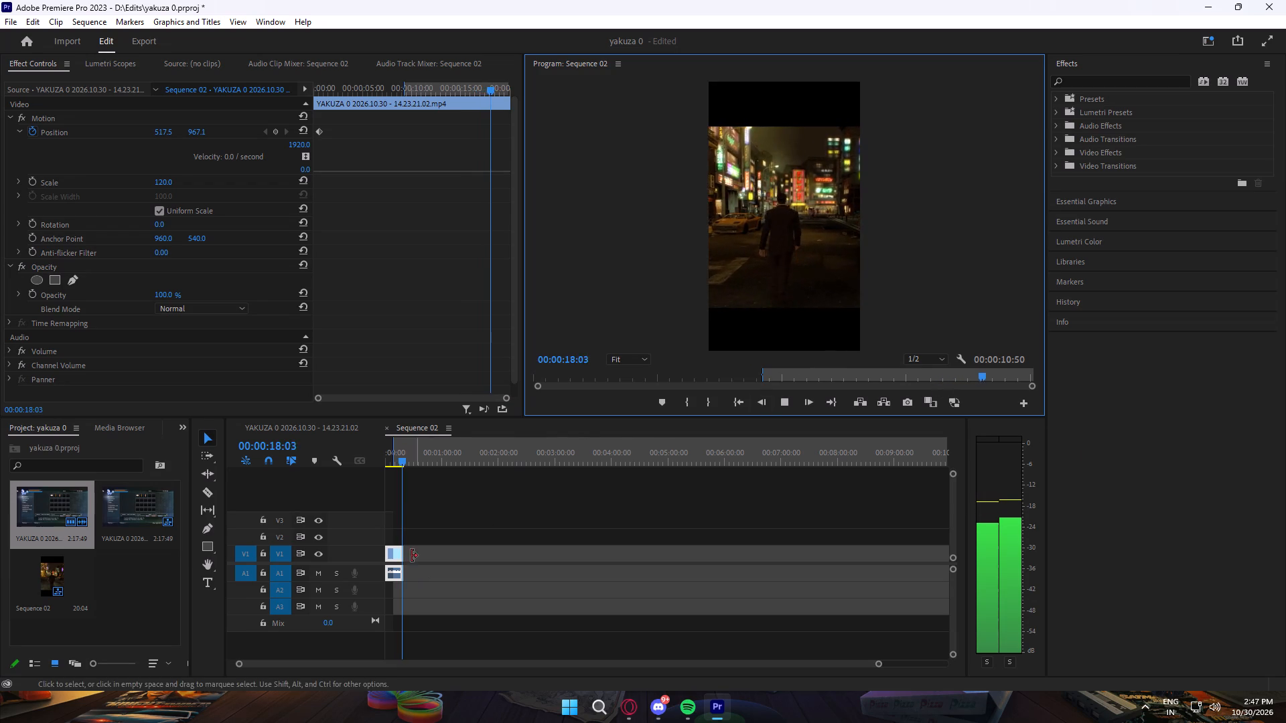
drag(405, 515, 367, 515)
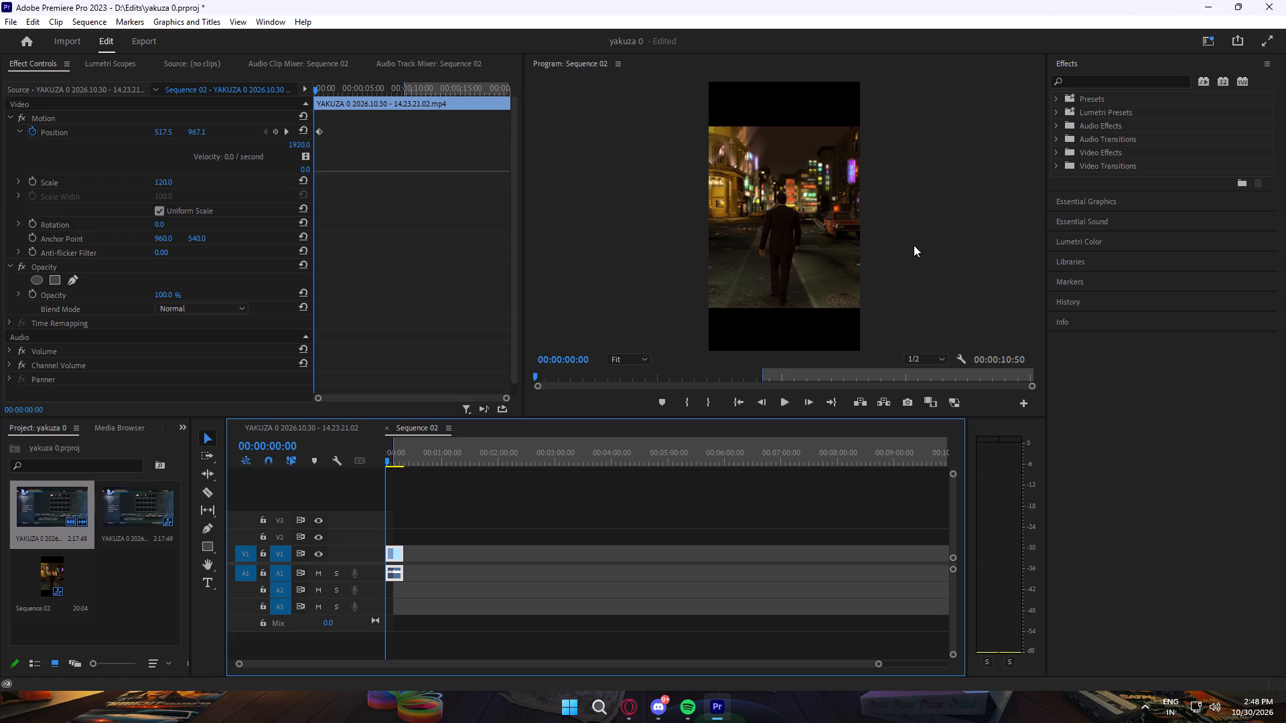
Lower the YAKUZA 0 clip's framing at 00:00:00:00 by setting its vertical Position to 992.1.
click(791, 223)
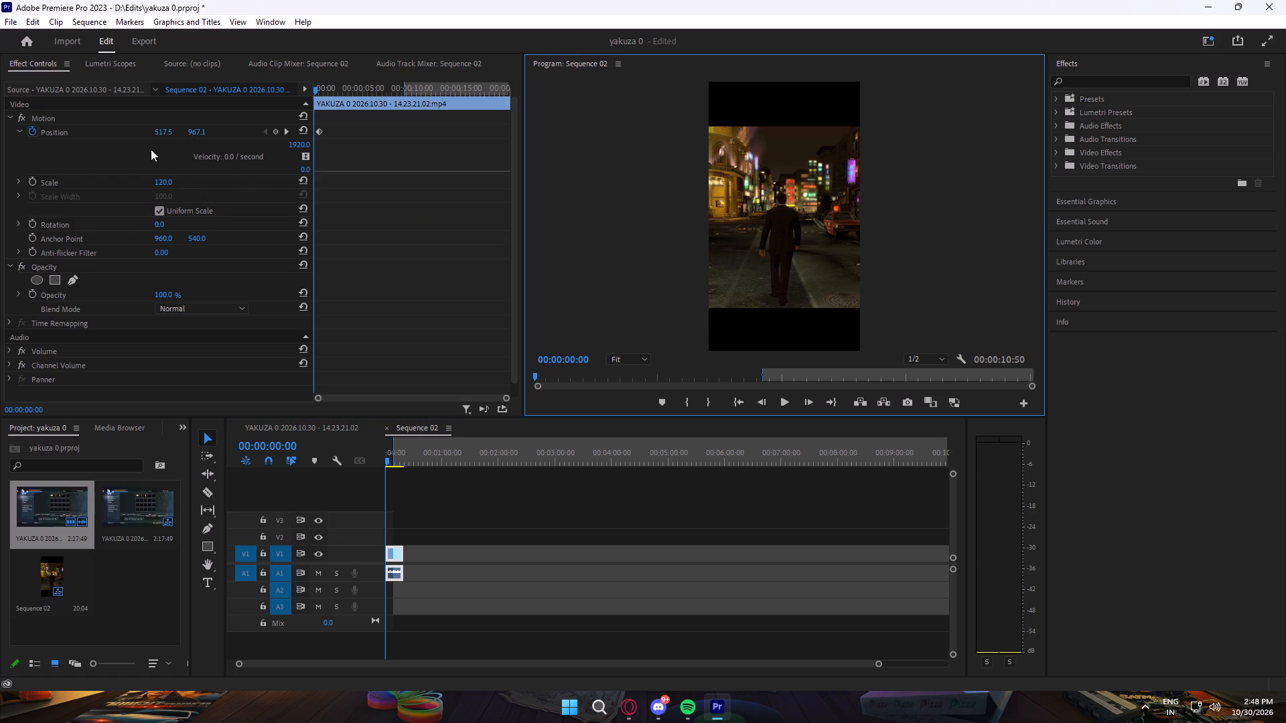
click(210, 129)
drag(229, 130, 246, 129)
click(214, 129)
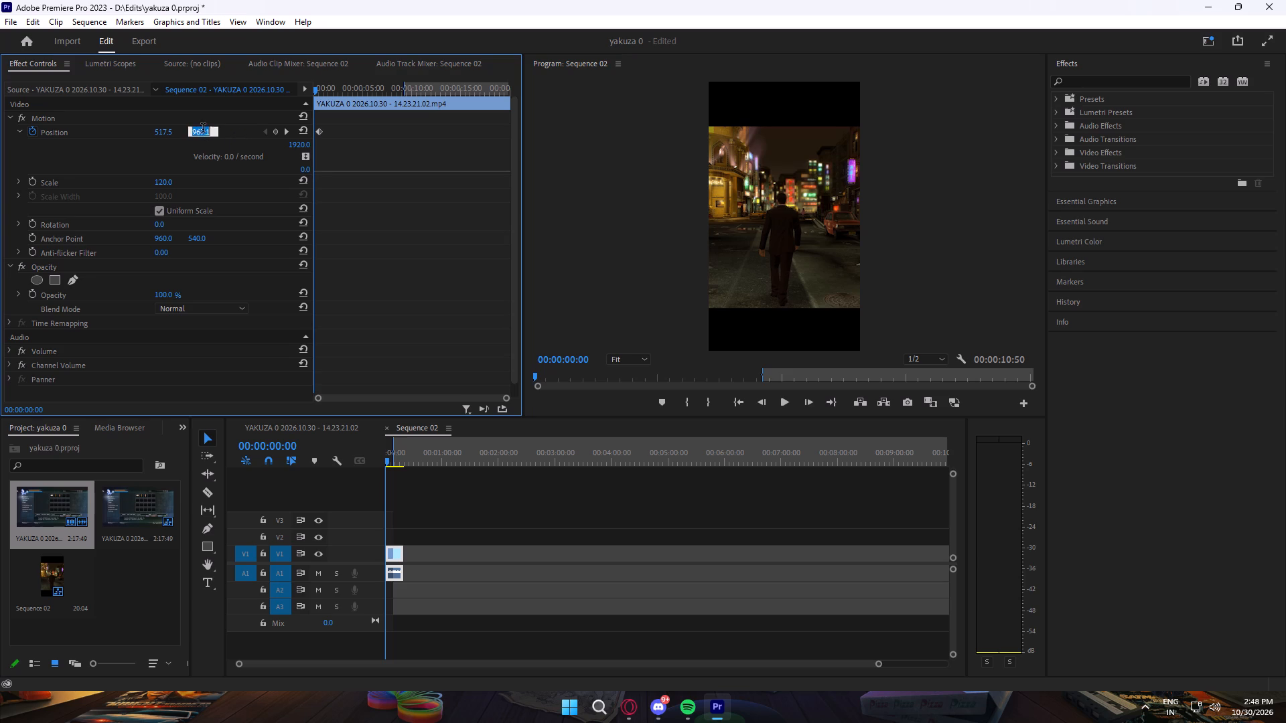
click(222, 131)
drag(220, 131, 232, 130)
drag(216, 131, 223, 131)
drag(223, 131, 252, 131)
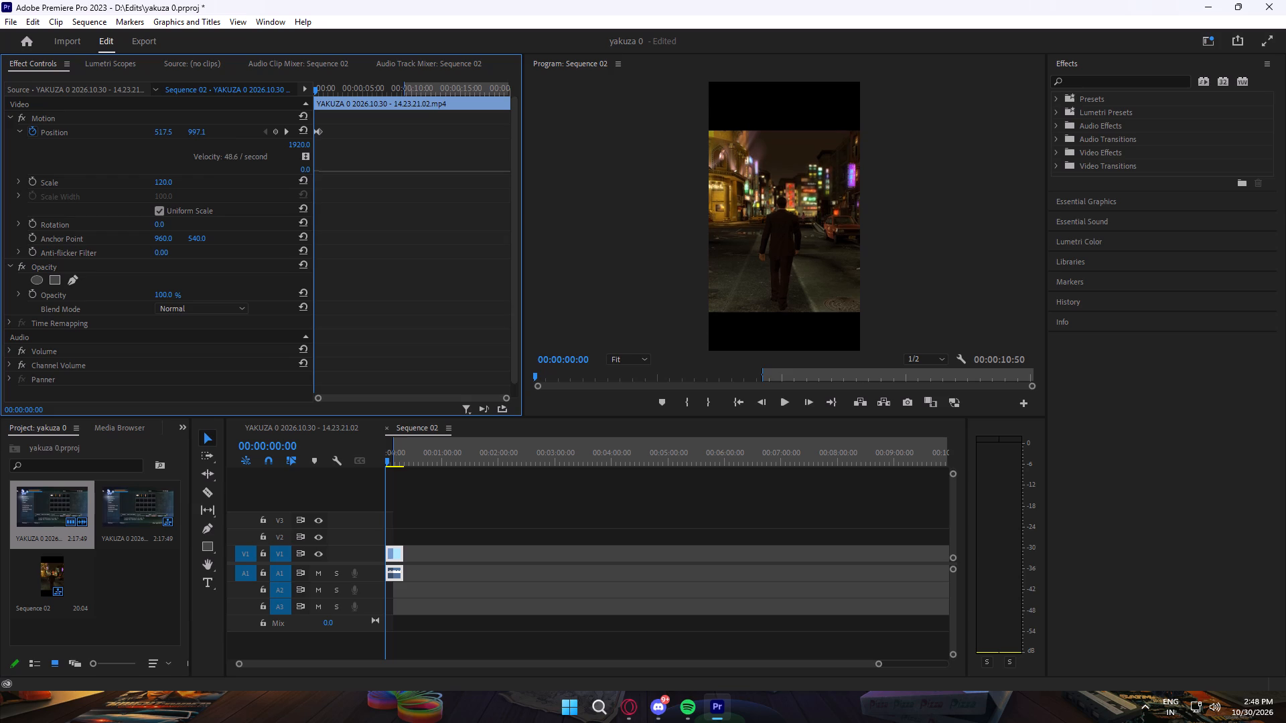
drag(252, 131, 251, 131)
drag(251, 131, 249, 131)
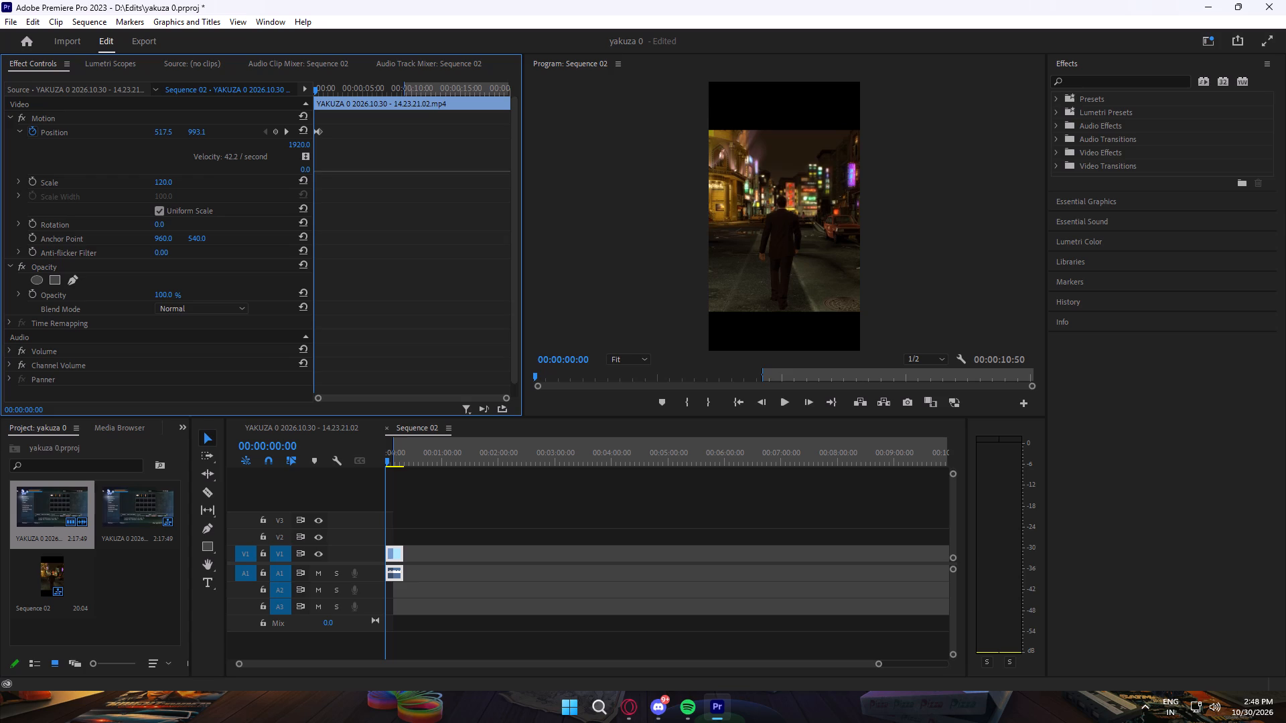
drag(249, 131, 248, 131)
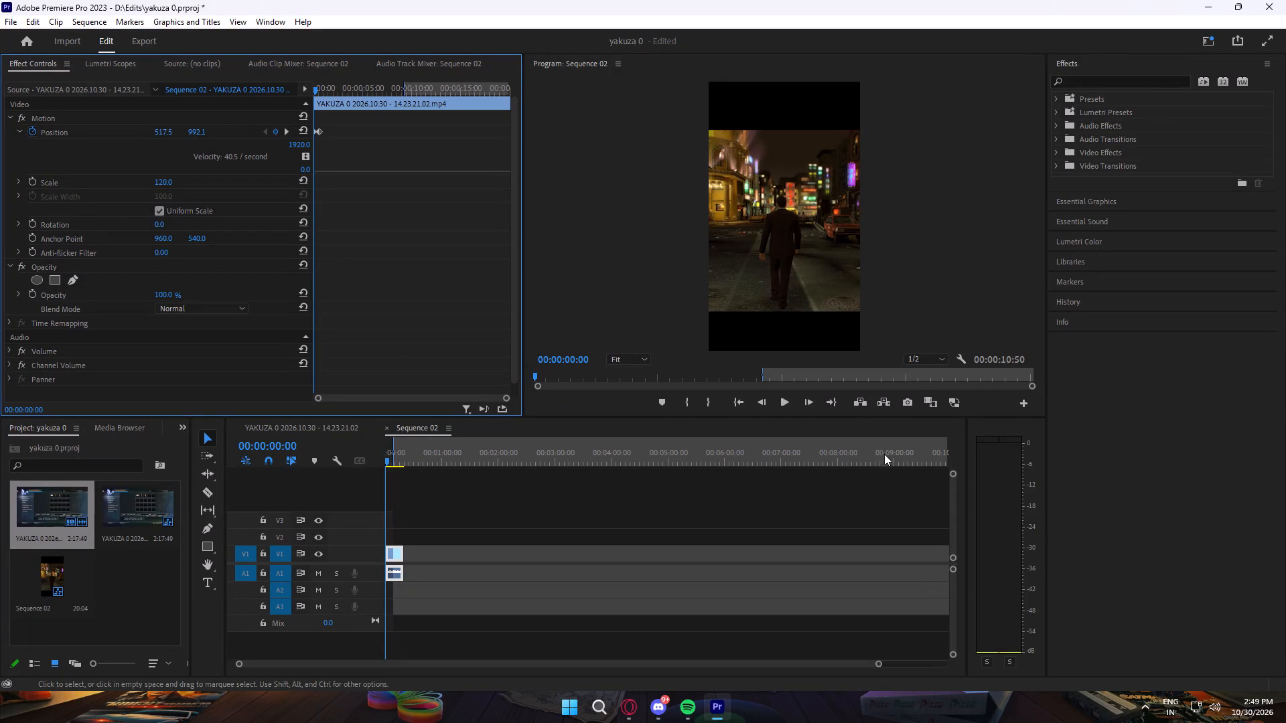
Play the sequence to 00:00:03:19 and set the clip's vertical Position there to 1001.1.
click(784, 404)
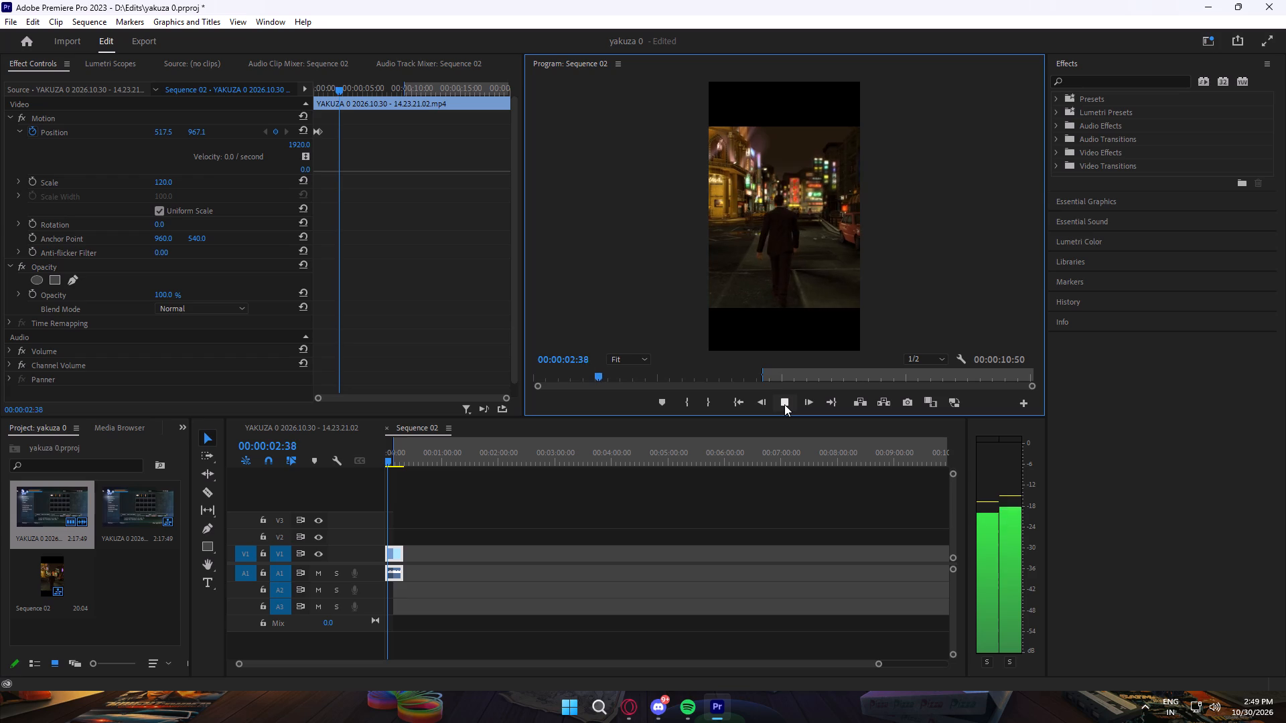
click(784, 404)
click(766, 270)
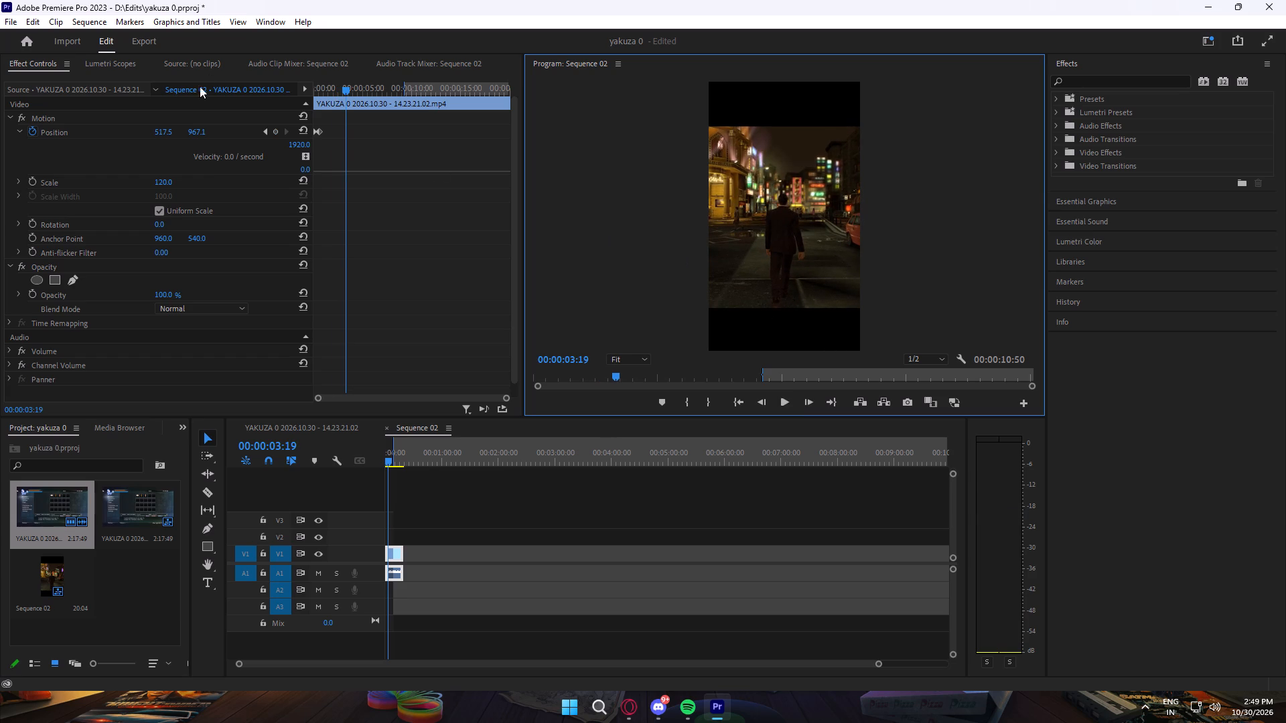
drag(213, 131, 236, 128)
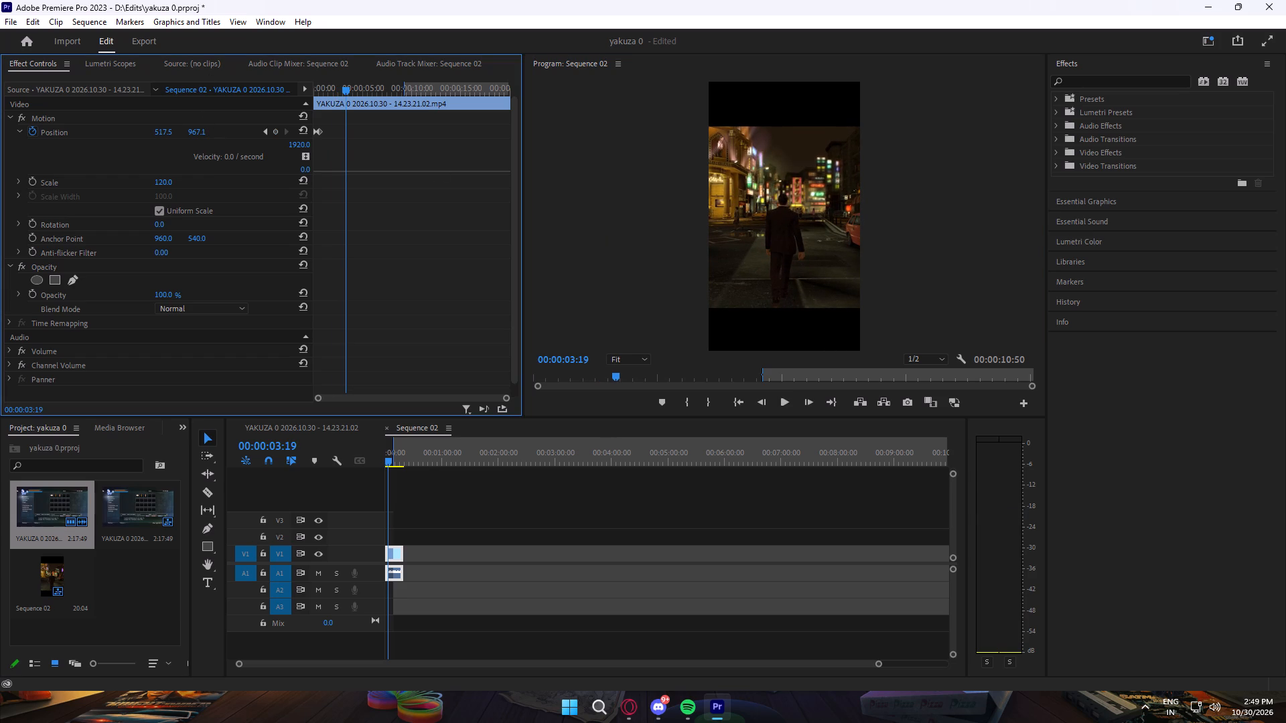
drag(236, 128, 292, 115)
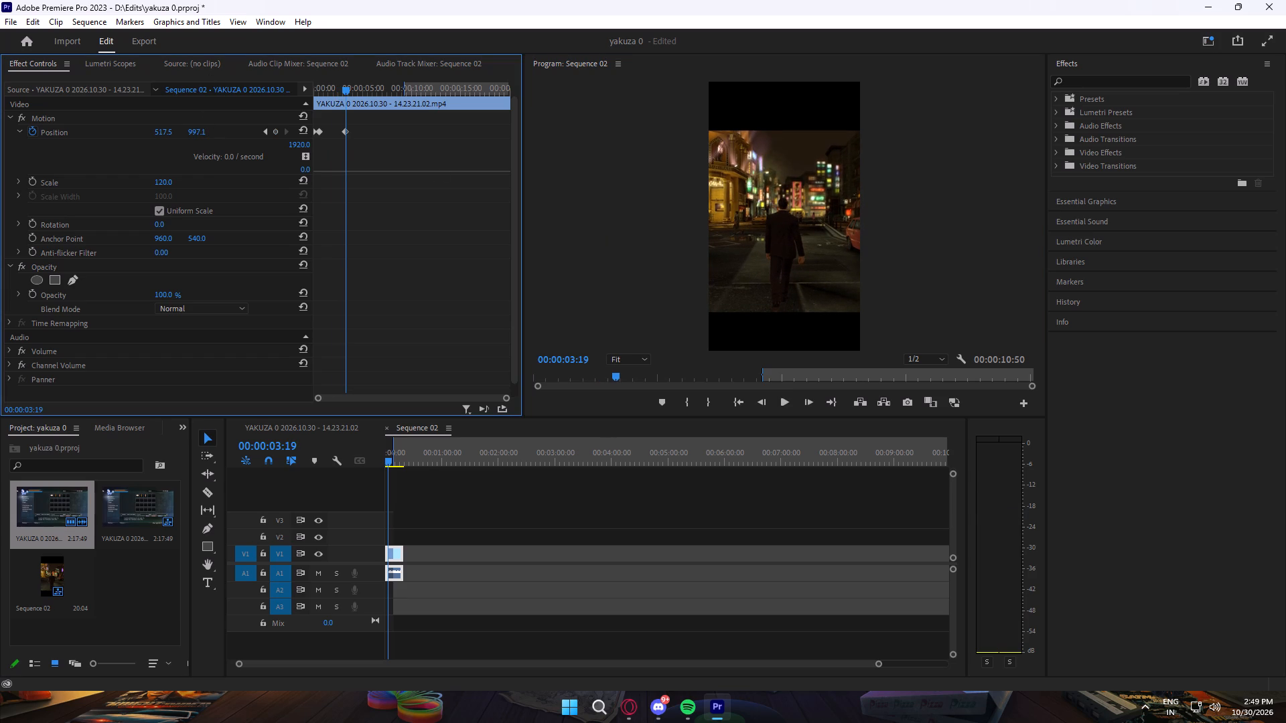
drag(292, 115, 291, 115)
drag(291, 115, 294, 114)
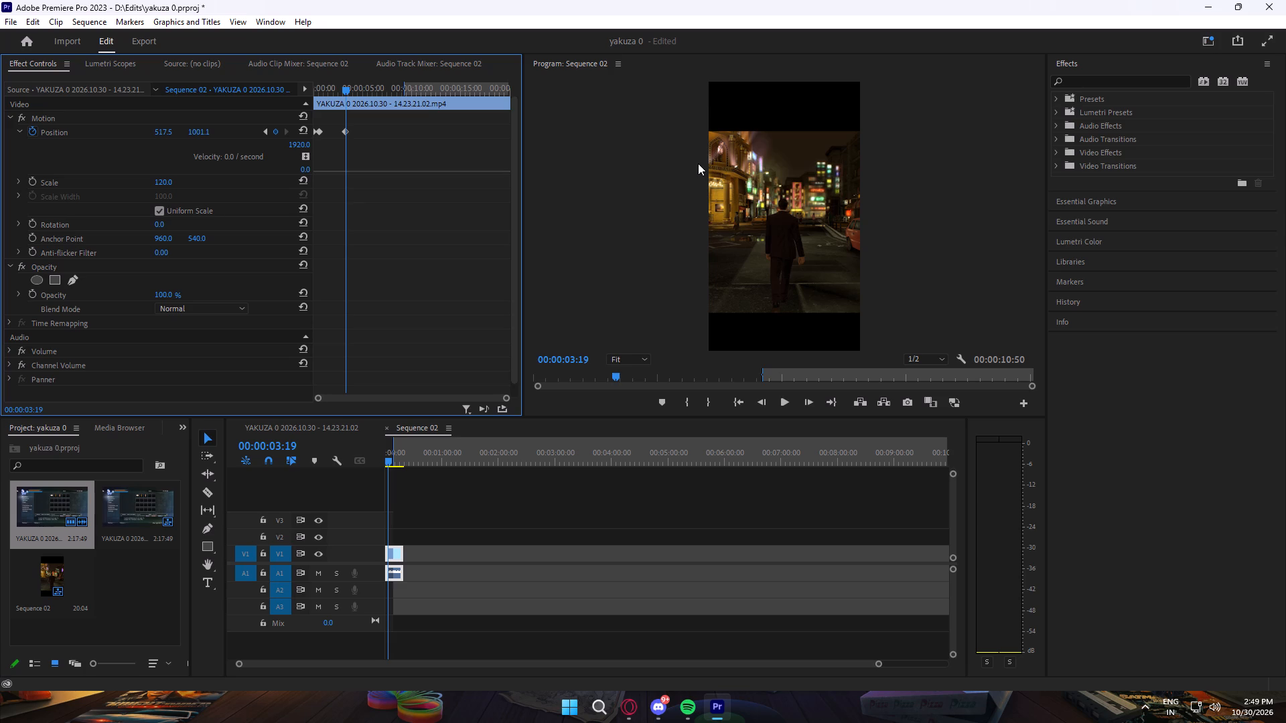
Select the YAKUZA 0 clip and set its Lumetri Color Basic Correction Exposure to -0.2.
click(113, 68)
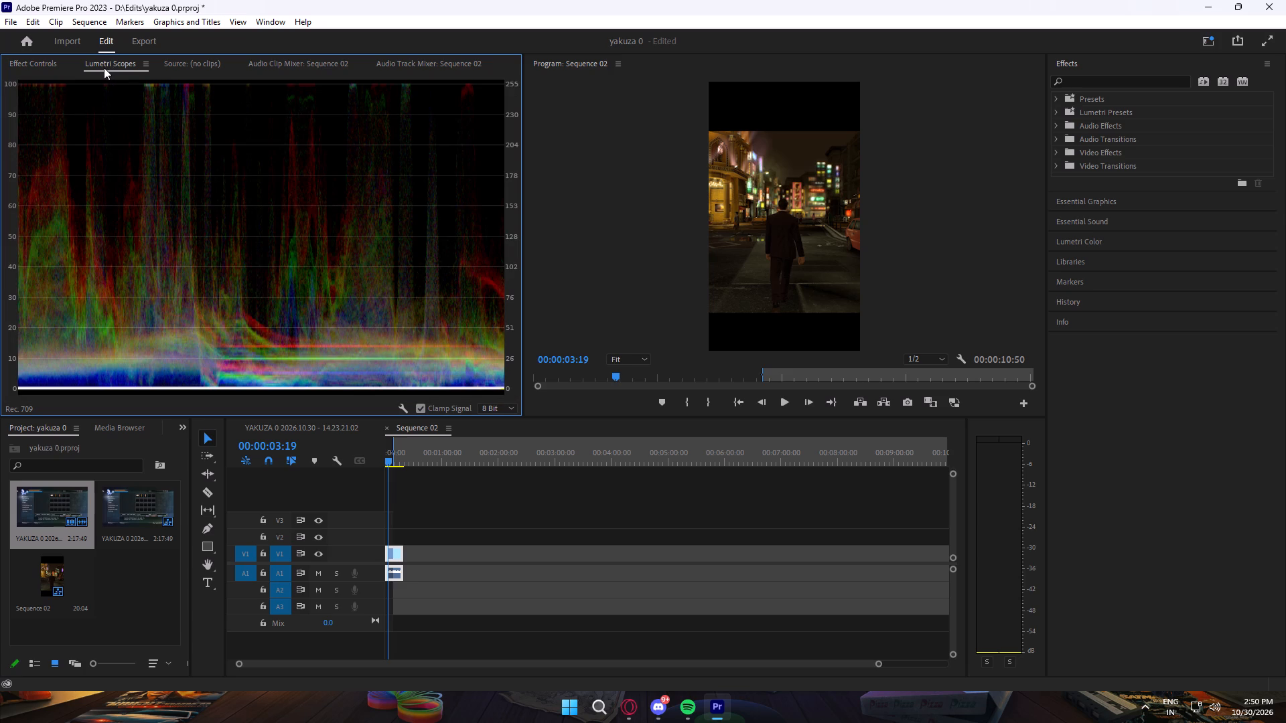
click(54, 69)
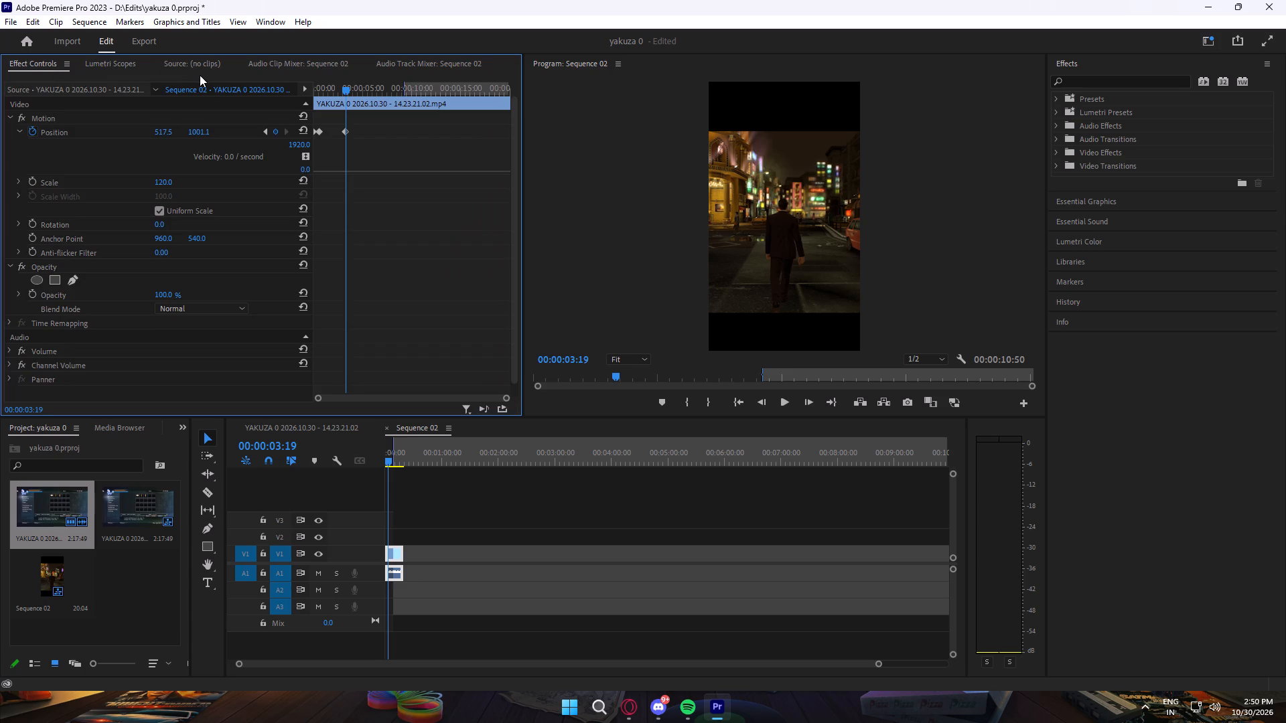
click(393, 555)
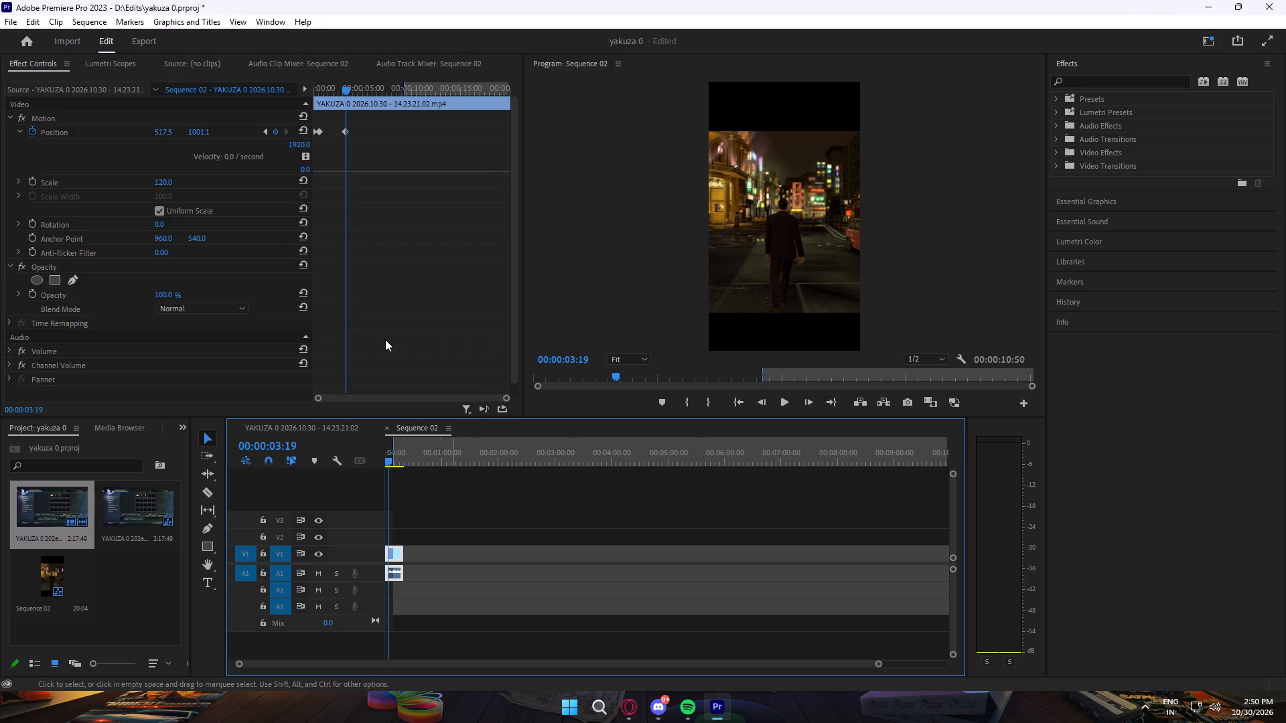
click(278, 21)
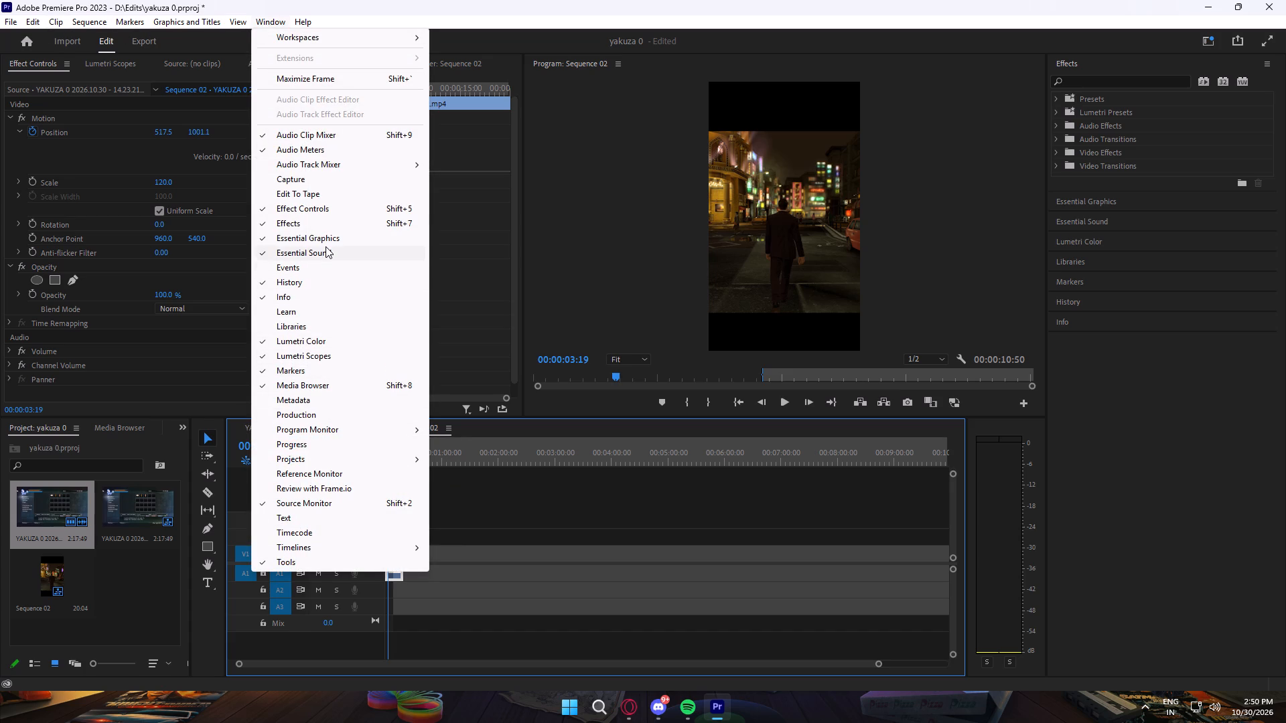
click(319, 341)
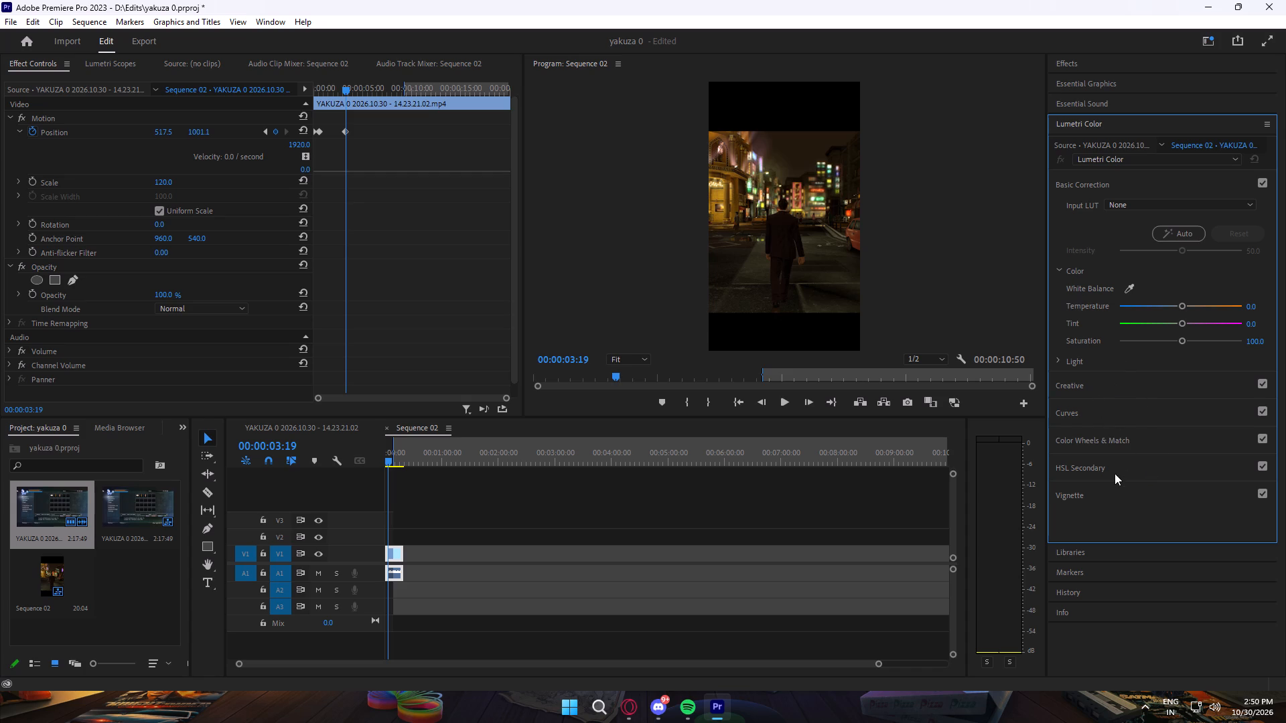
click(1062, 361)
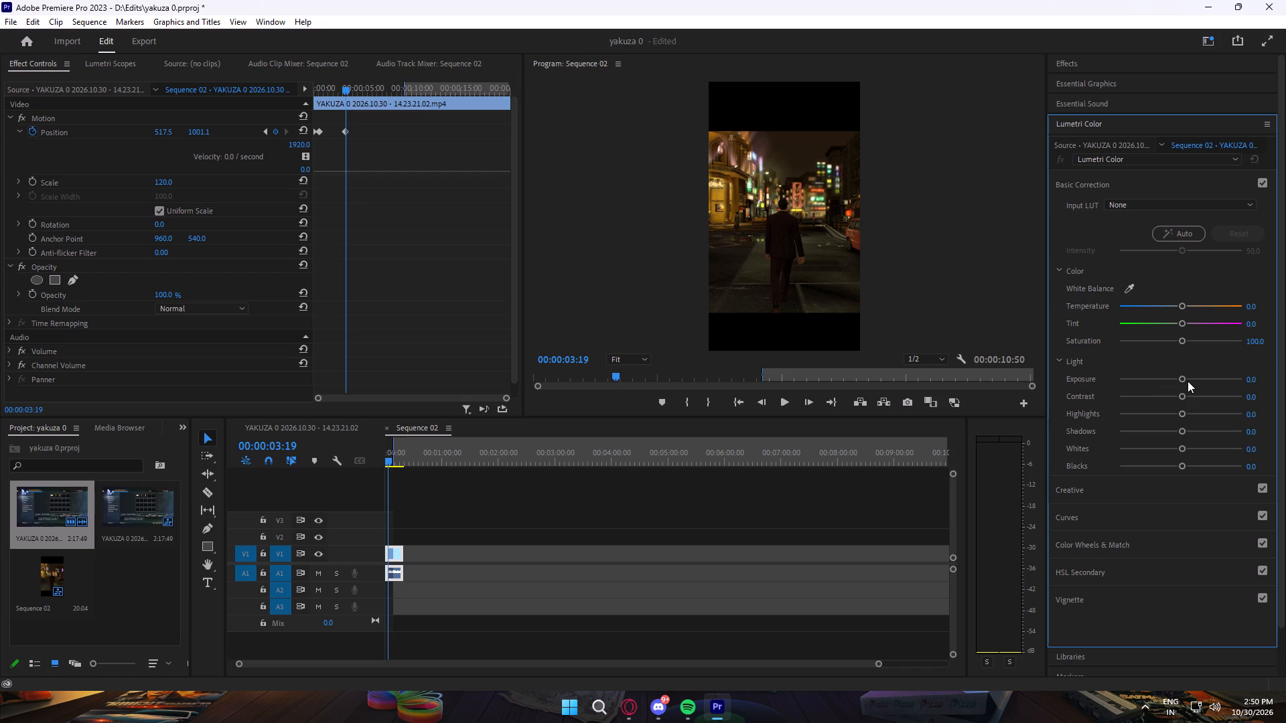
click(1253, 380)
triple_click(1271, 380)
key(BackSpace)
key(minus)
text(0.2)
key(Return)
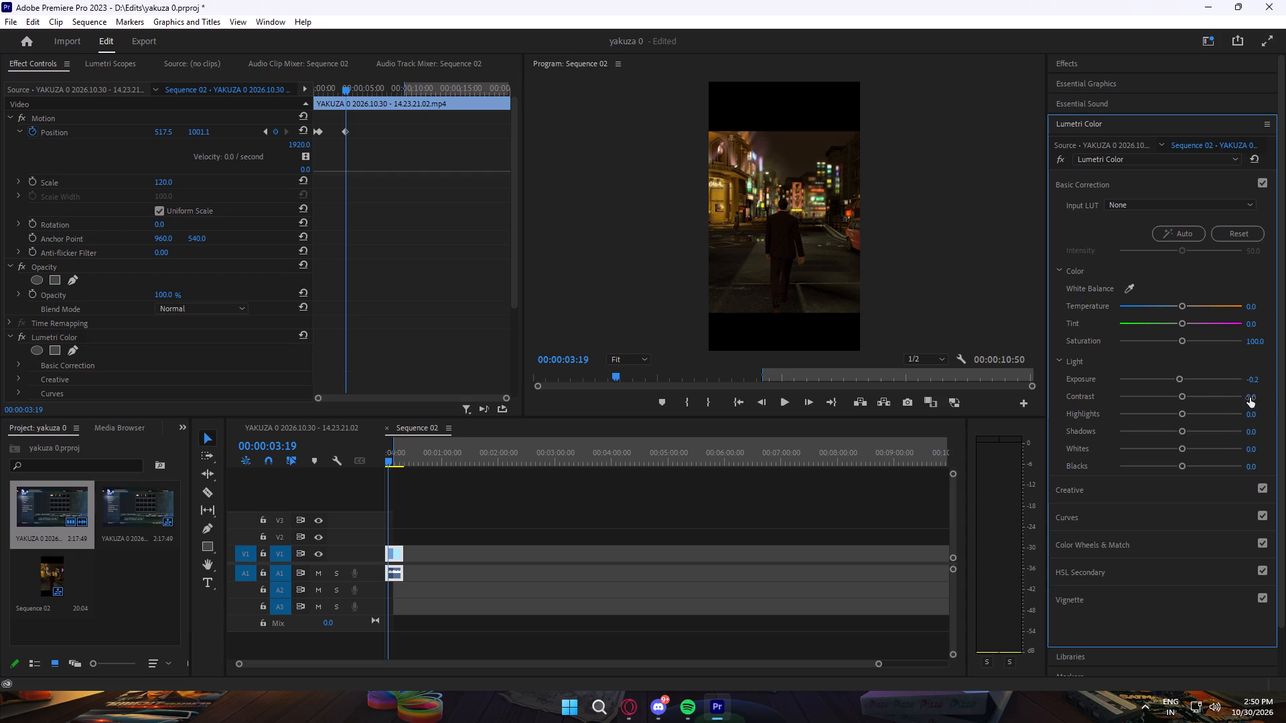
Set the clip's Basic Correction Contrast to 20 and Highlights to -30.
click(1250, 398)
key(BackSpace)
text(20)
key(Return)
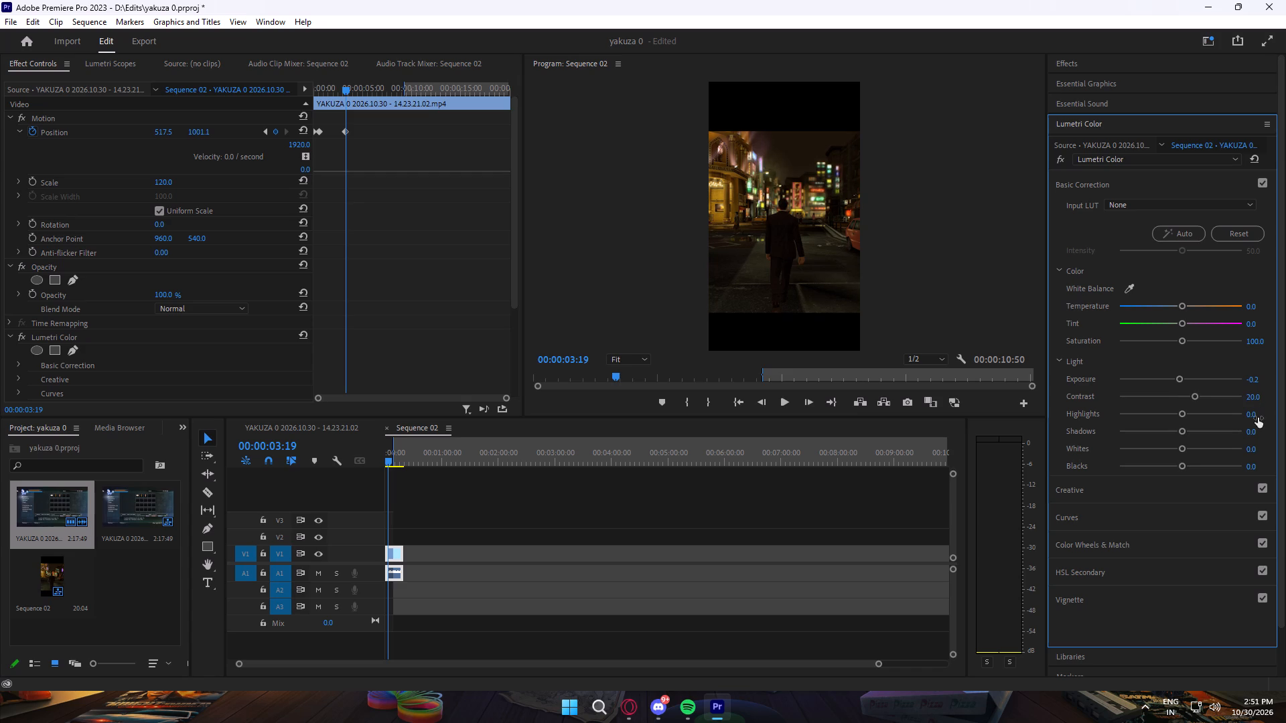
click(1258, 418)
key(BackSpace)
text(-30)
key(Return)
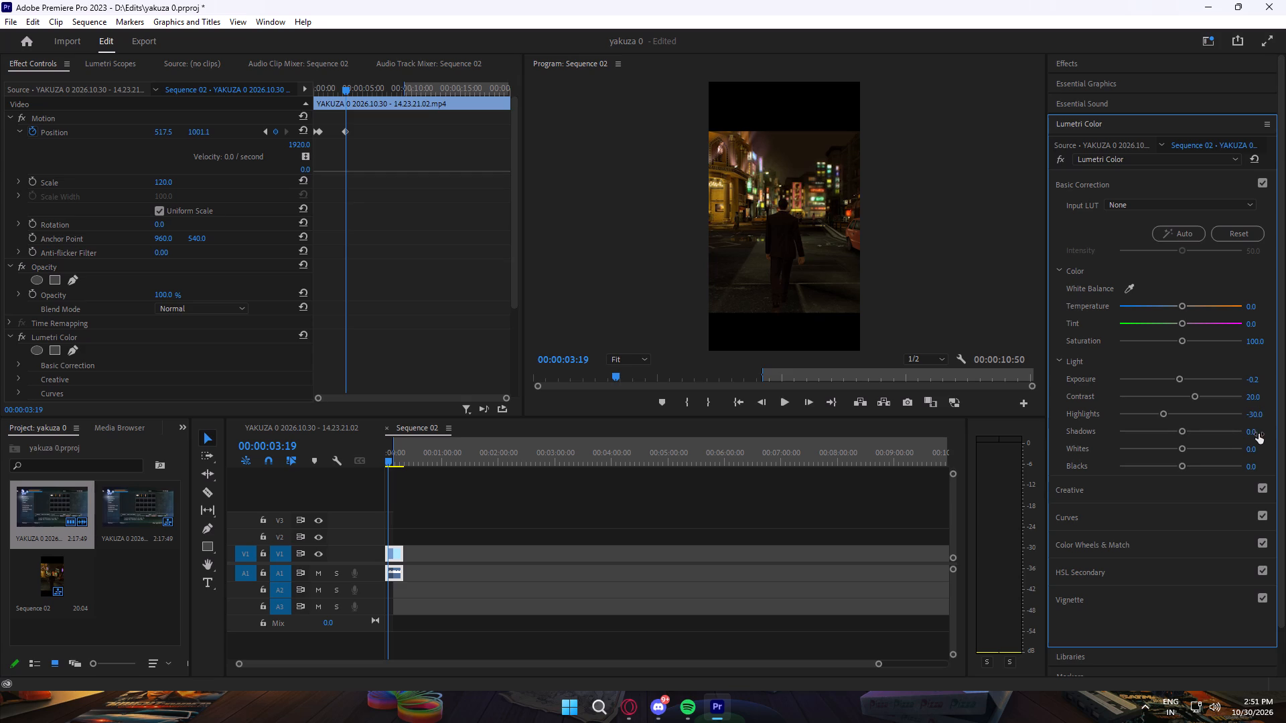
Set the clip's Basic Correction Shadows to 15 and Whites to -10.
click(1259, 434)
key(BackSpace)
text(15)
key(Return)
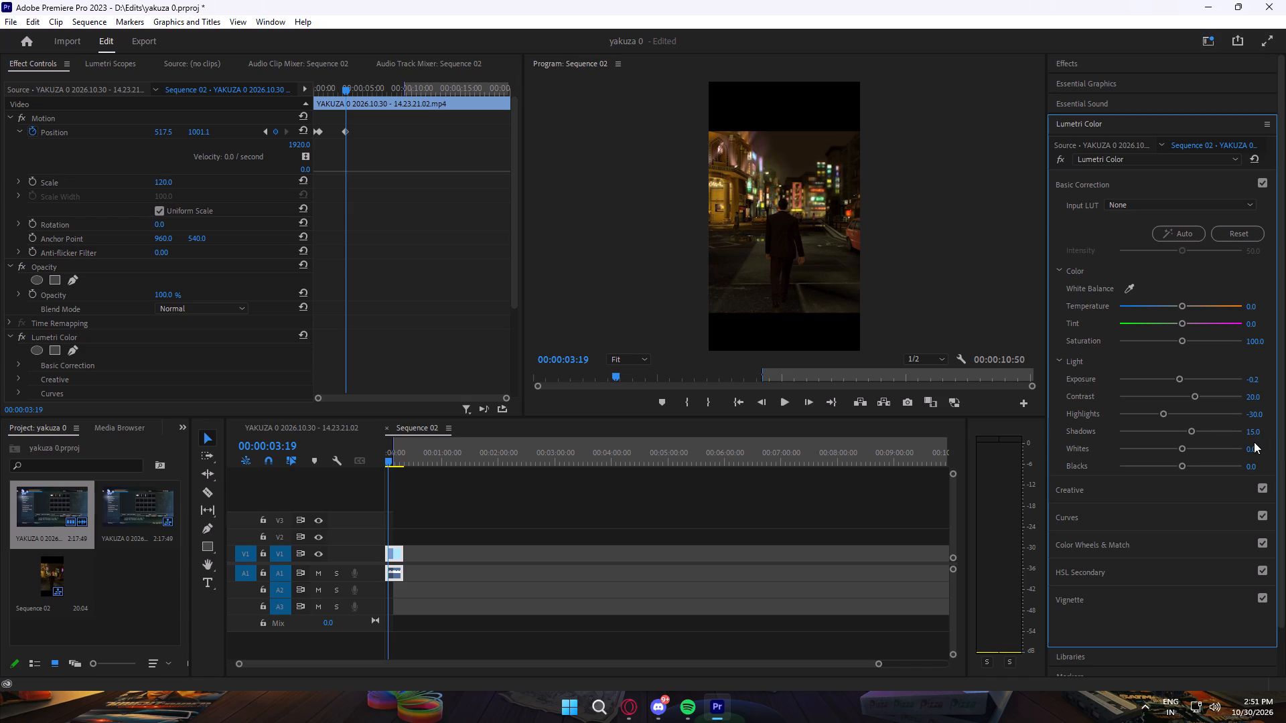
click(1252, 449)
key(BackSpace)
text(-10)
key(Return)
Set the clip's Basic Correction Saturation to 115.
click(1259, 343)
key(BackSpace)
text(115)
key(Return)
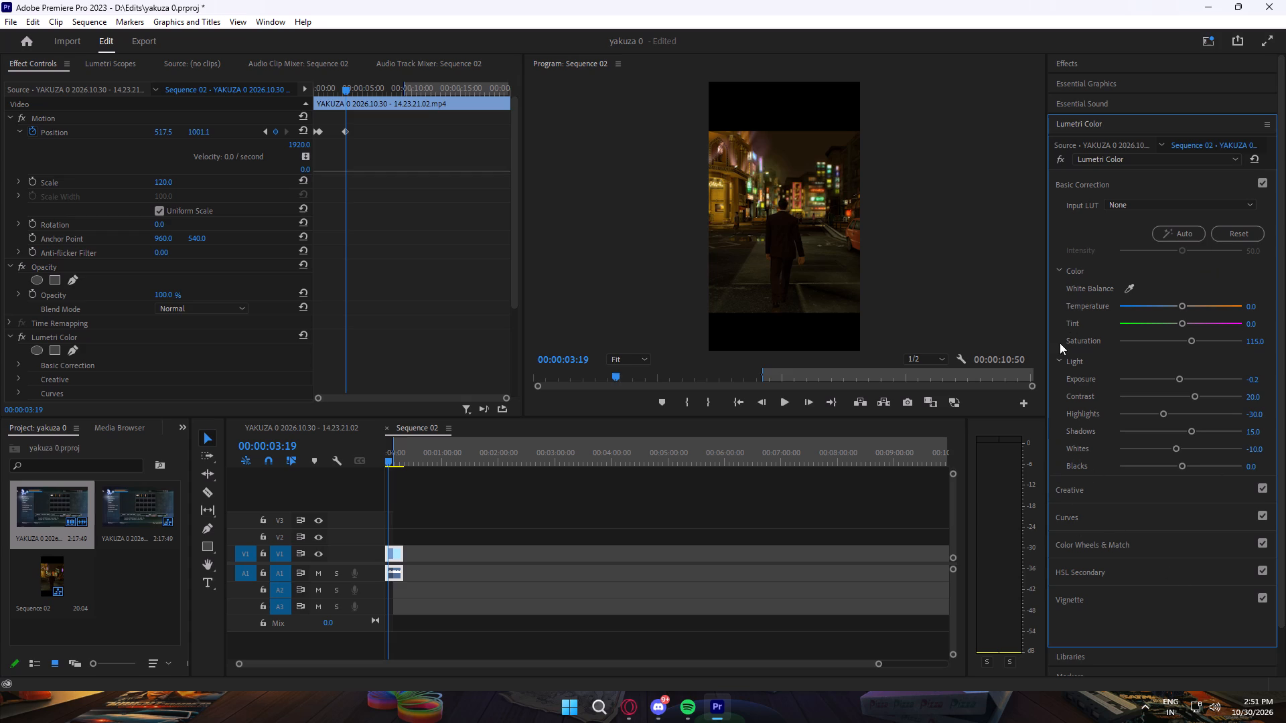
Open the Creative section of Lumetri Color and set the clip's Sharpen to 5.
click(1058, 361)
click(1057, 273)
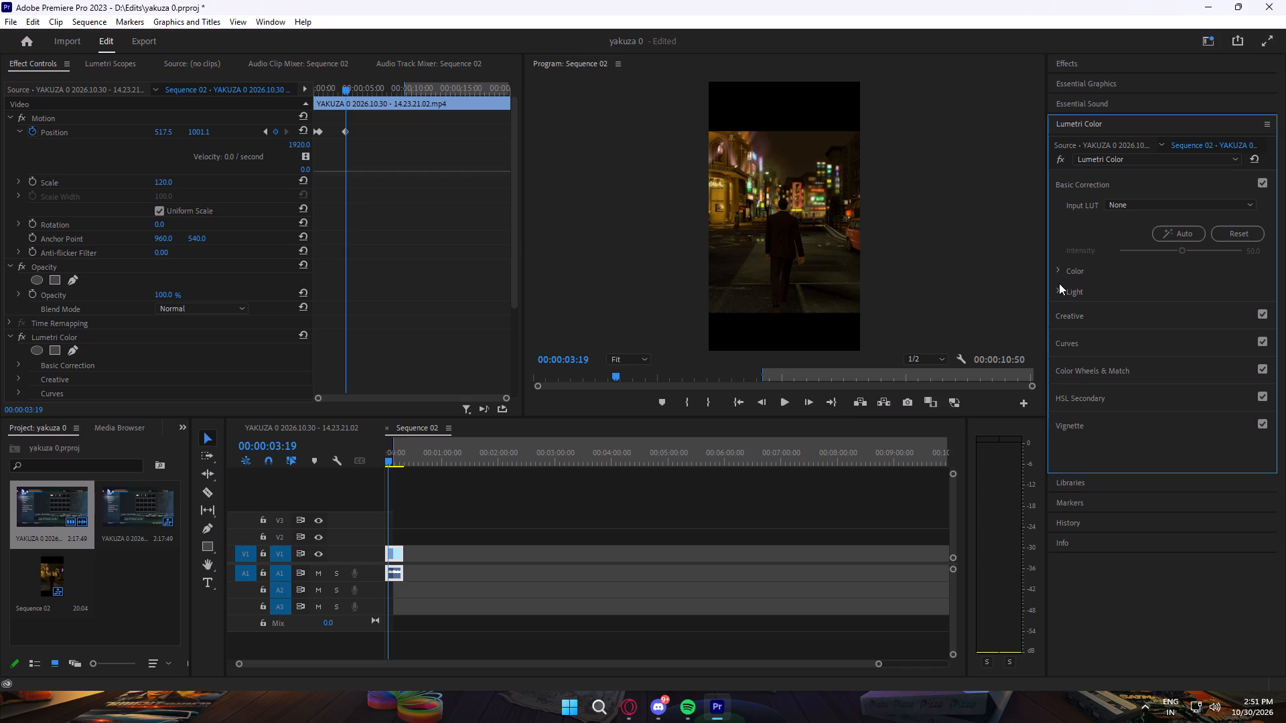
click(1056, 317)
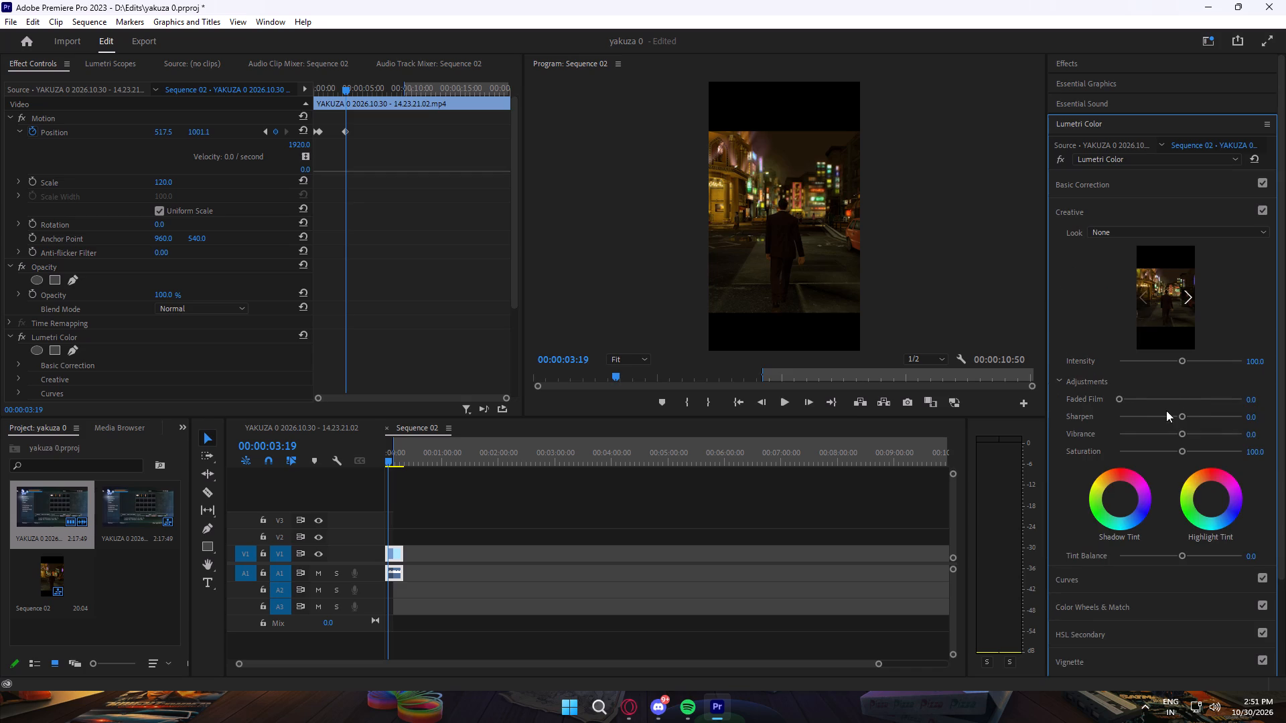
click(1255, 418)
key(BackSpace)
key(5)
key(Return)
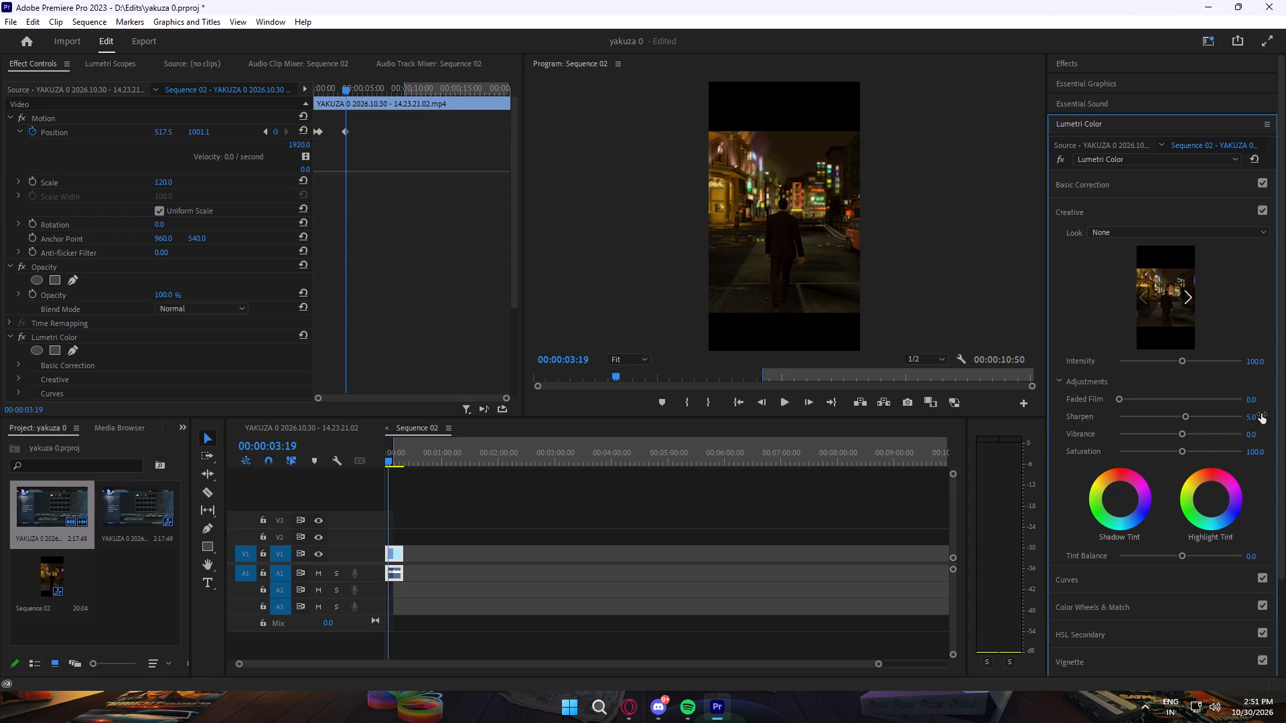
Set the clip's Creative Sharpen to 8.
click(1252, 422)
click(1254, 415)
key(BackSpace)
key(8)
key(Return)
Play the graded clip in full screen to check the sharpening, and stop playback.
click(780, 398)
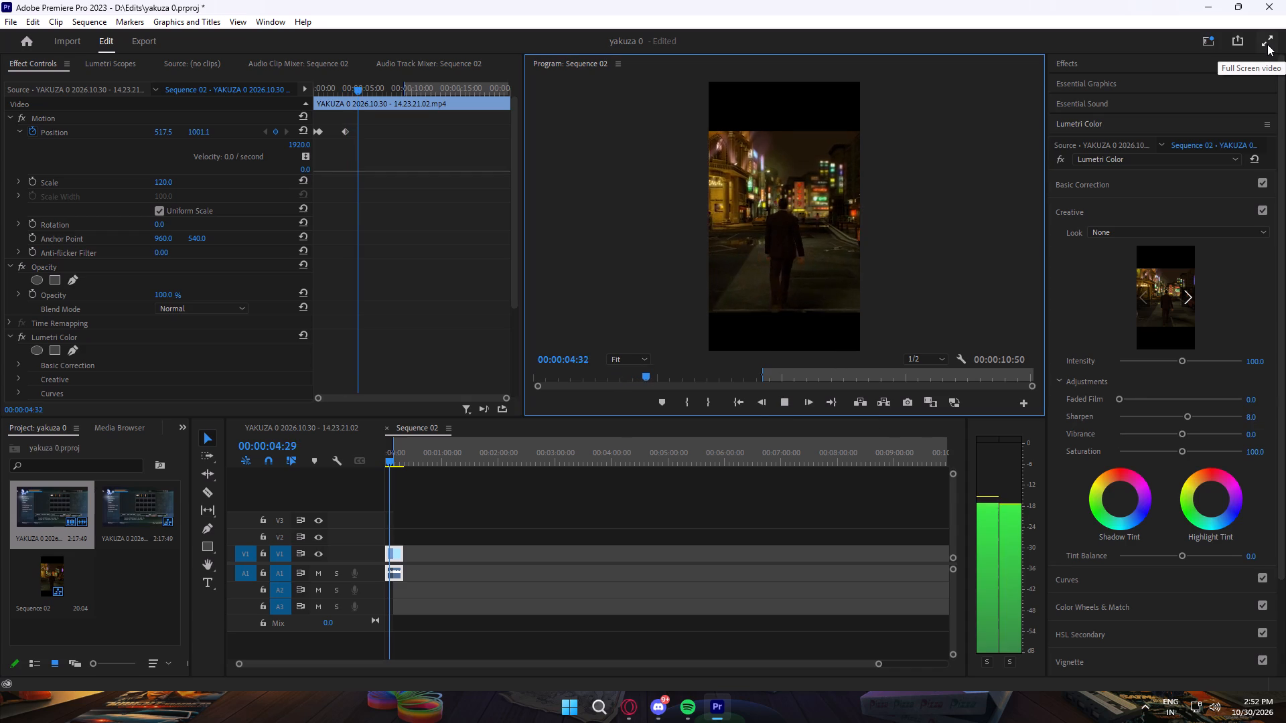
click(1267, 44)
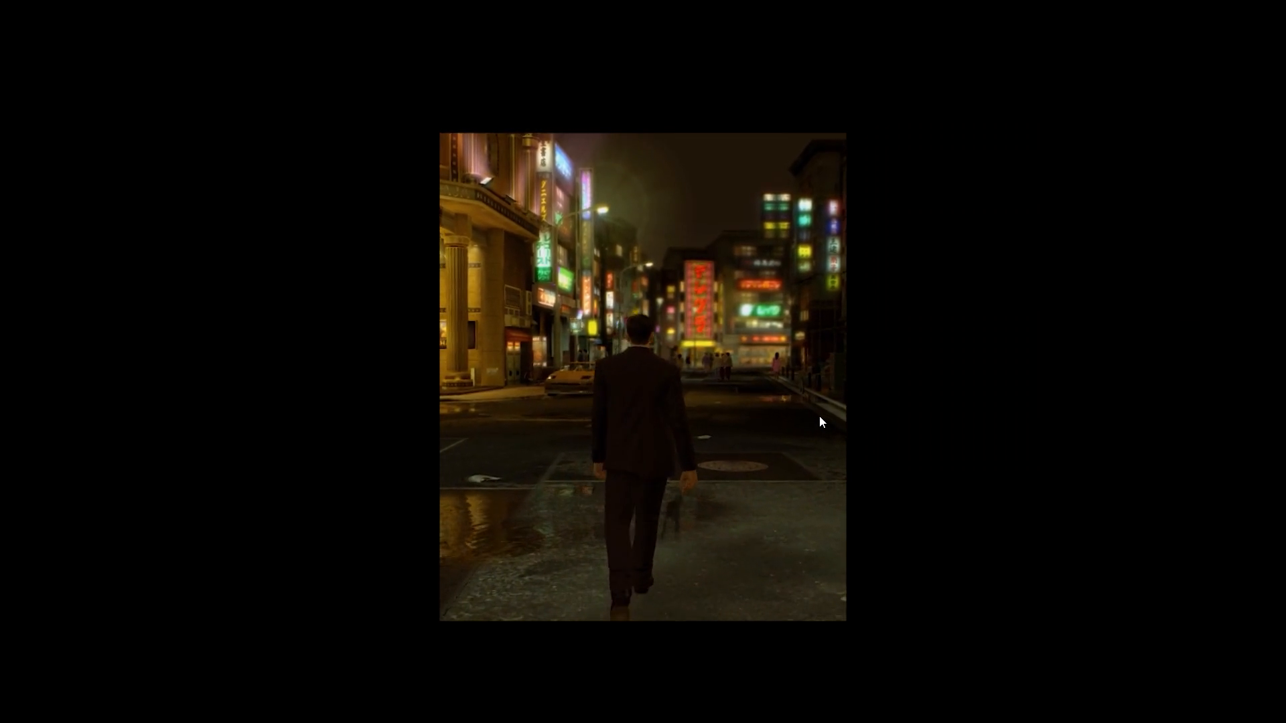
key(Escape)
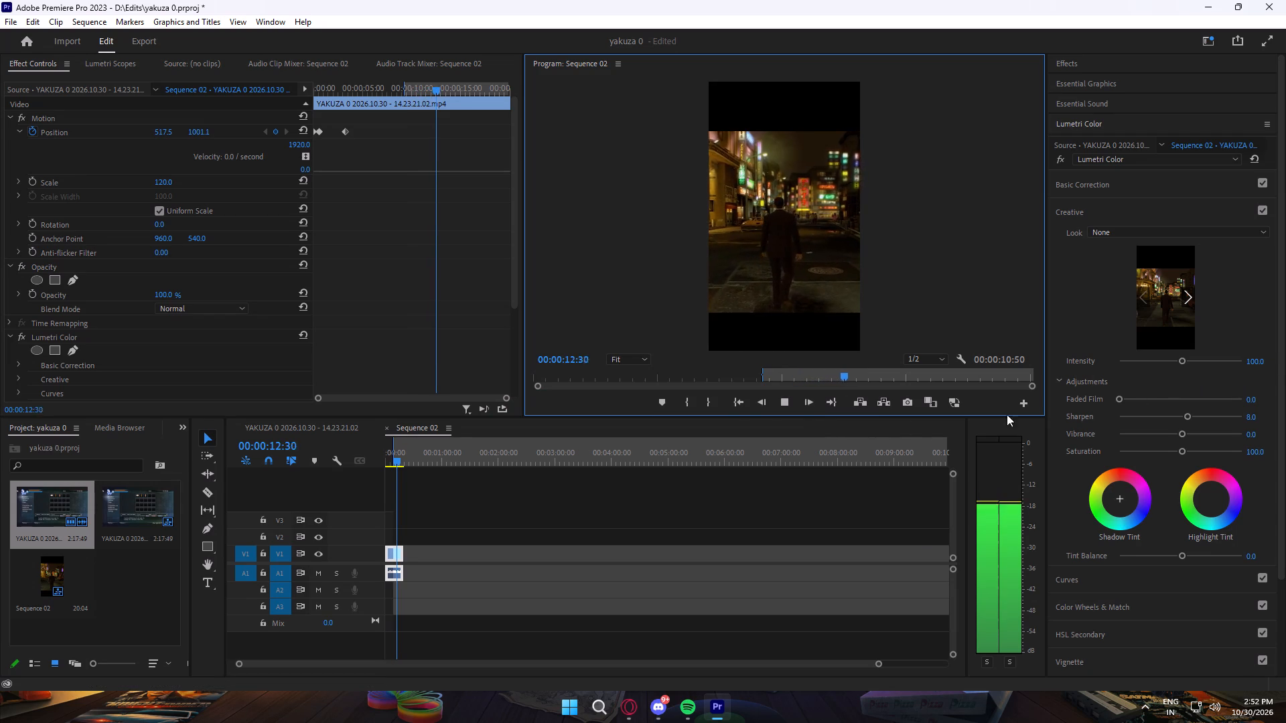
click(789, 404)
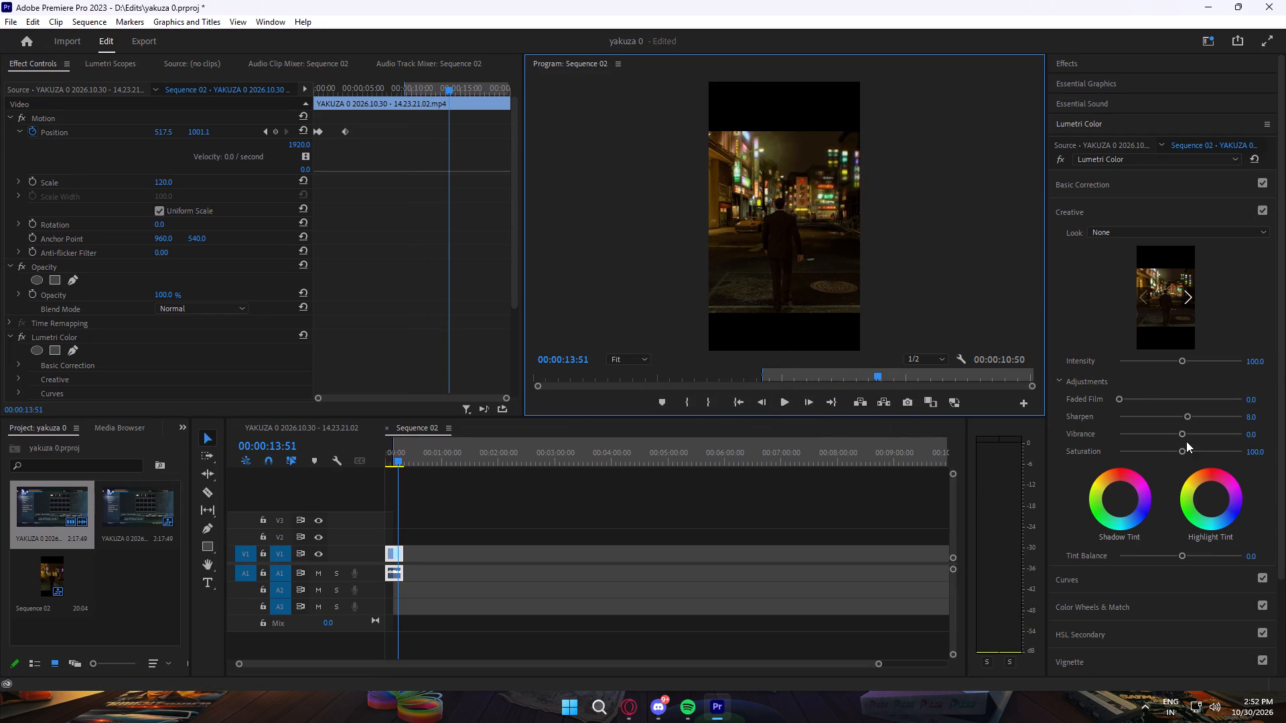
Set the clip's Creative Sharpen to 5.
click(1258, 420)
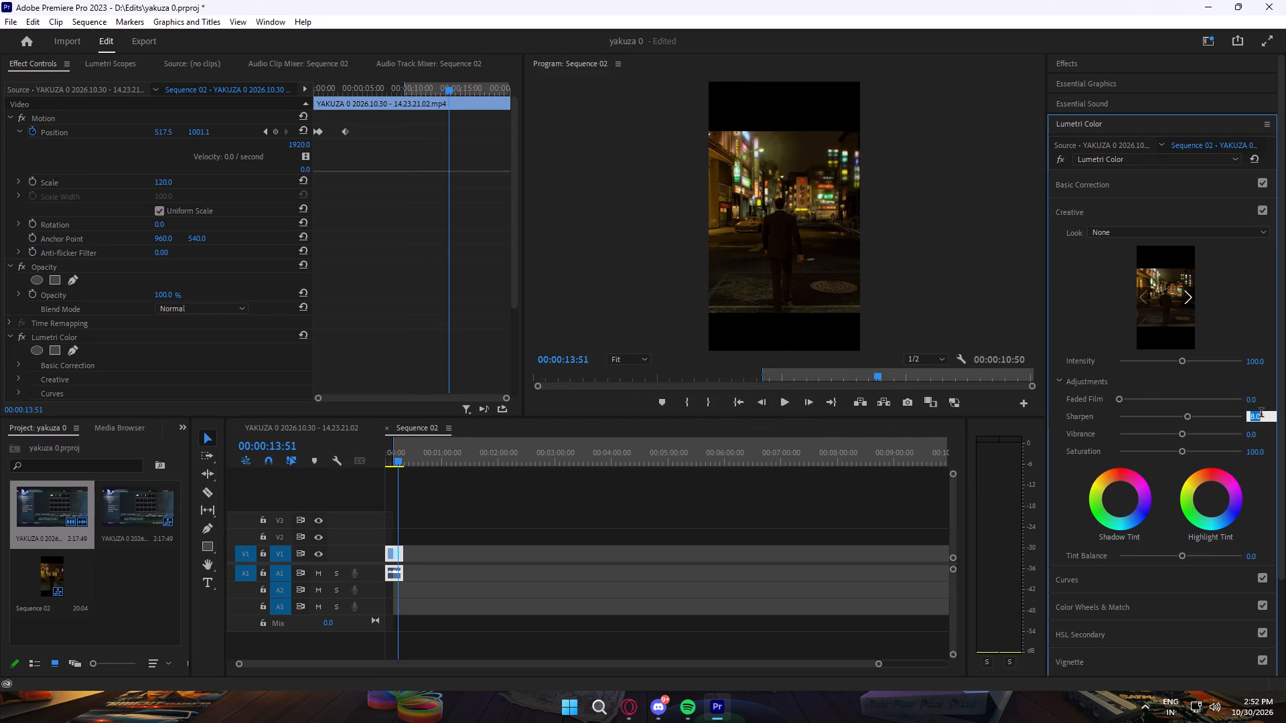
key(BackSpace)
key(5)
key(Return)
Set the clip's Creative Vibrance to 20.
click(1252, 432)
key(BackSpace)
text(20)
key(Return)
Play the sequence in full screen to examine the clip's vibrance, replaying it from the start.
click(1267, 39)
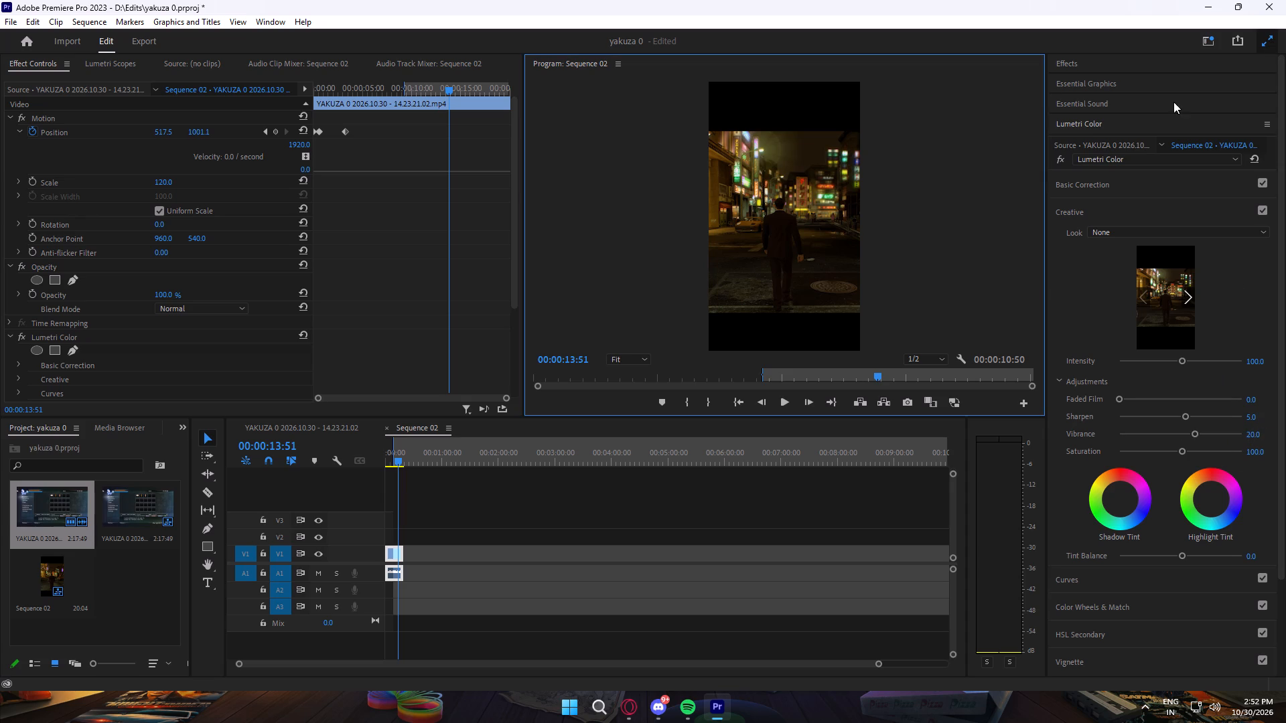
click(620, 518)
key(space)
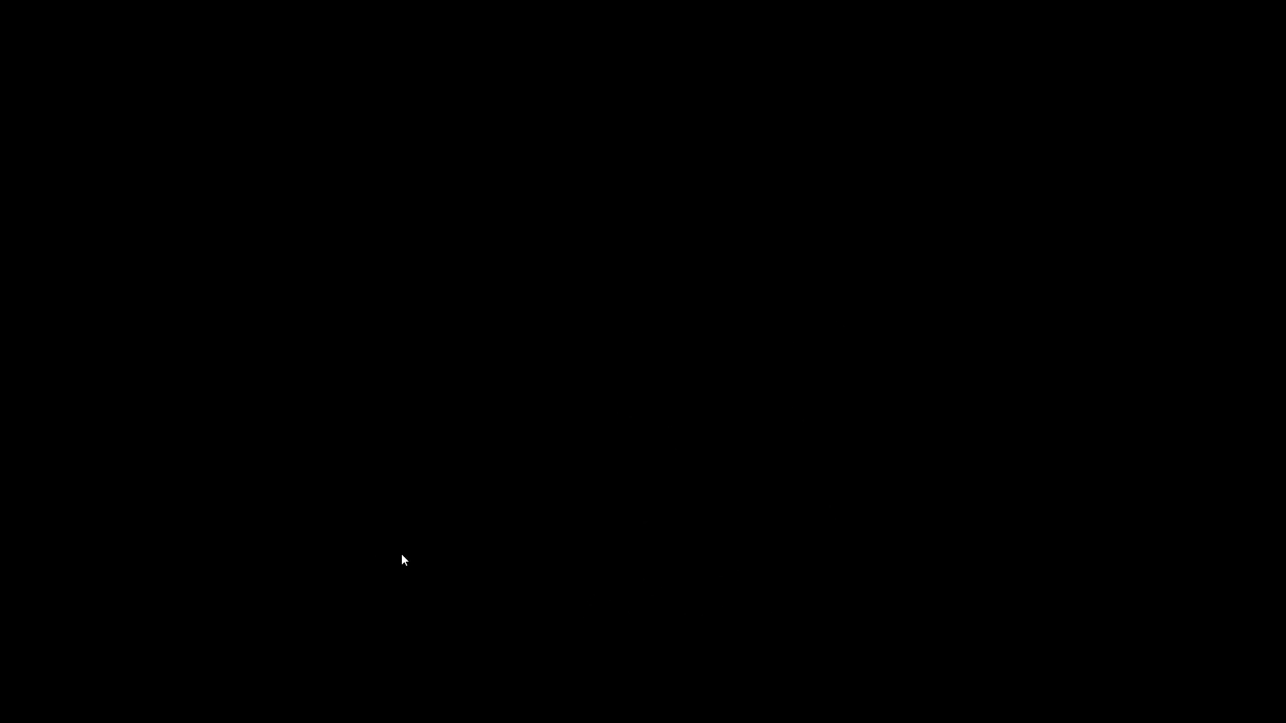
key(Escape)
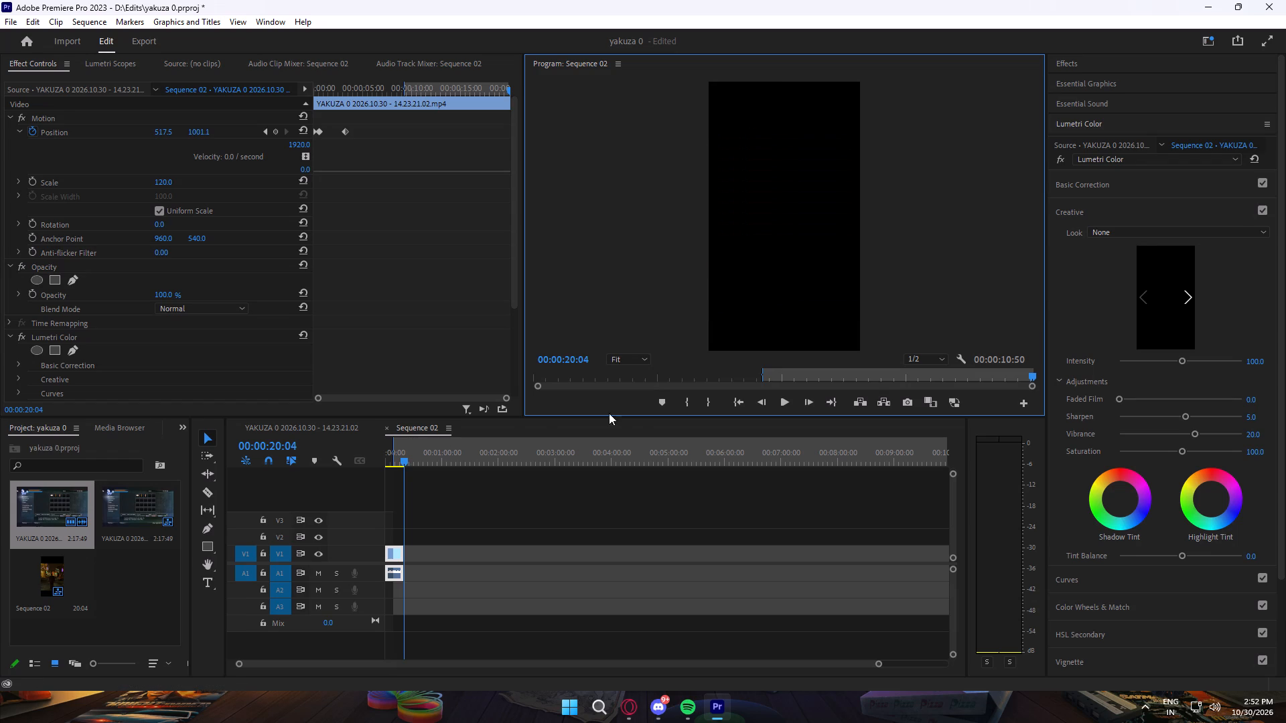
click(786, 404)
click(1267, 46)
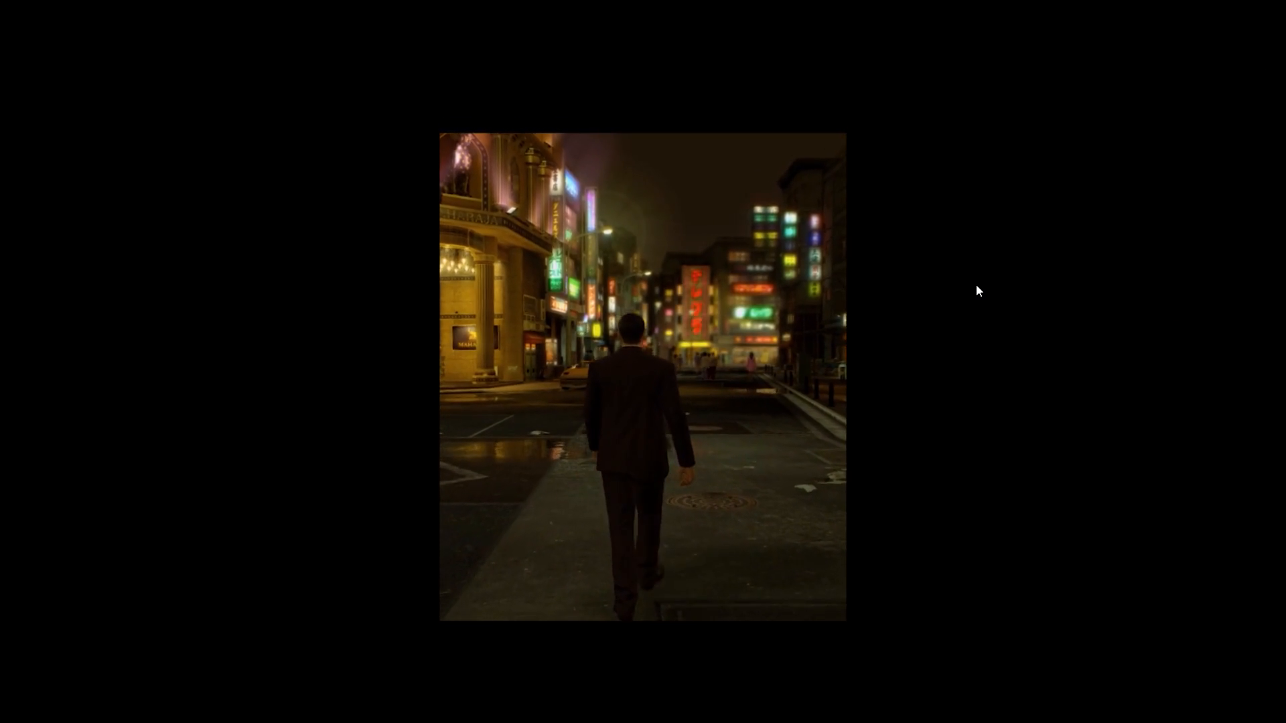
key(Escape)
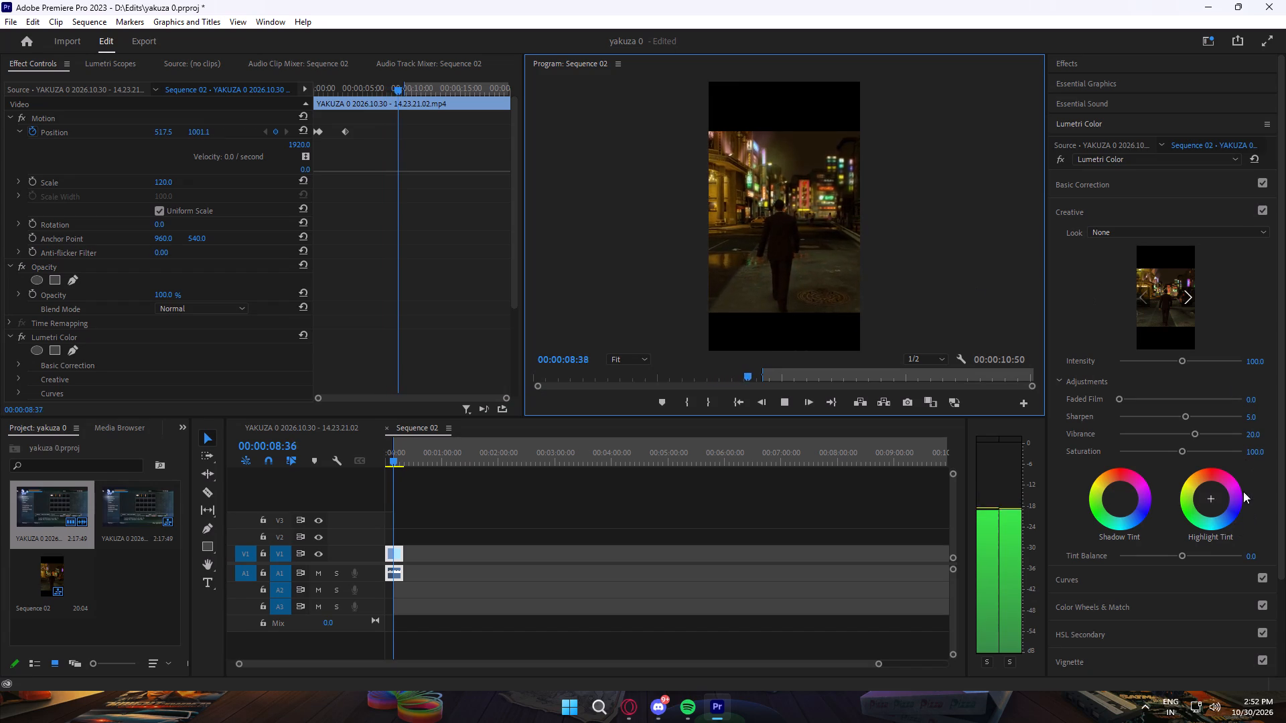
Set the clip's Creative Vibrance to 10.
click(1255, 436)
key(BackSpace)
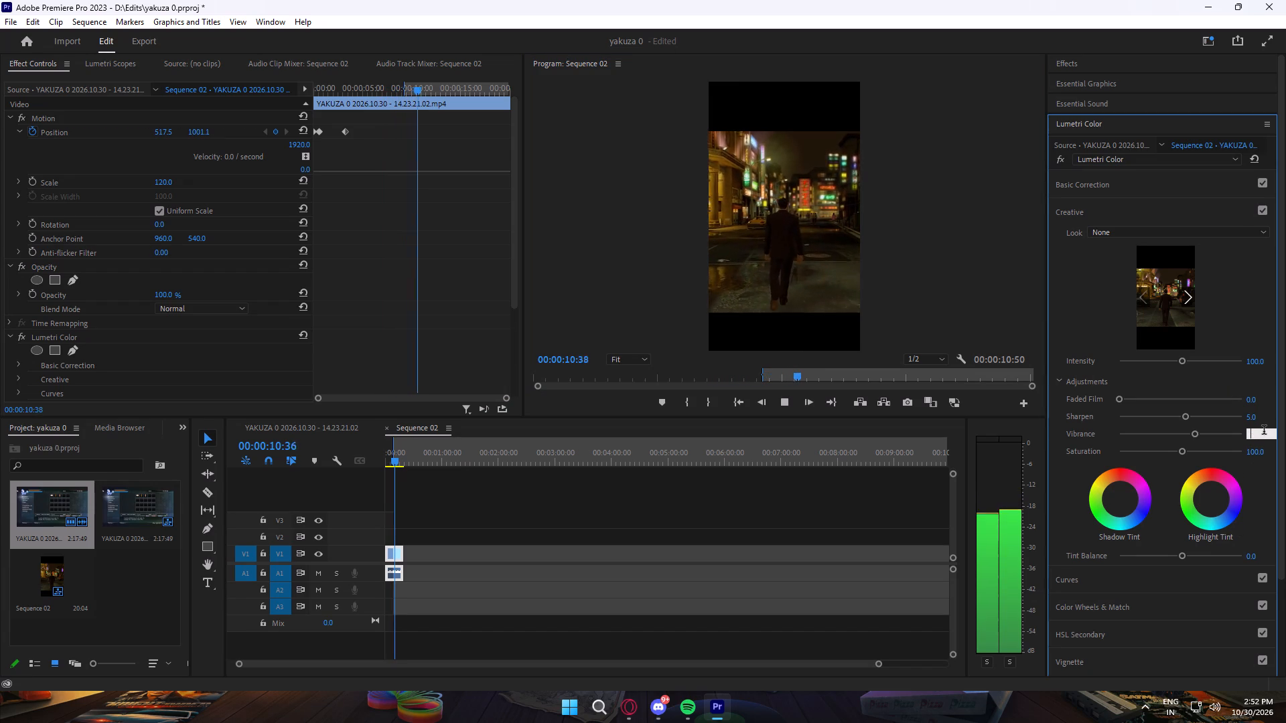
text(10)
key(Return)
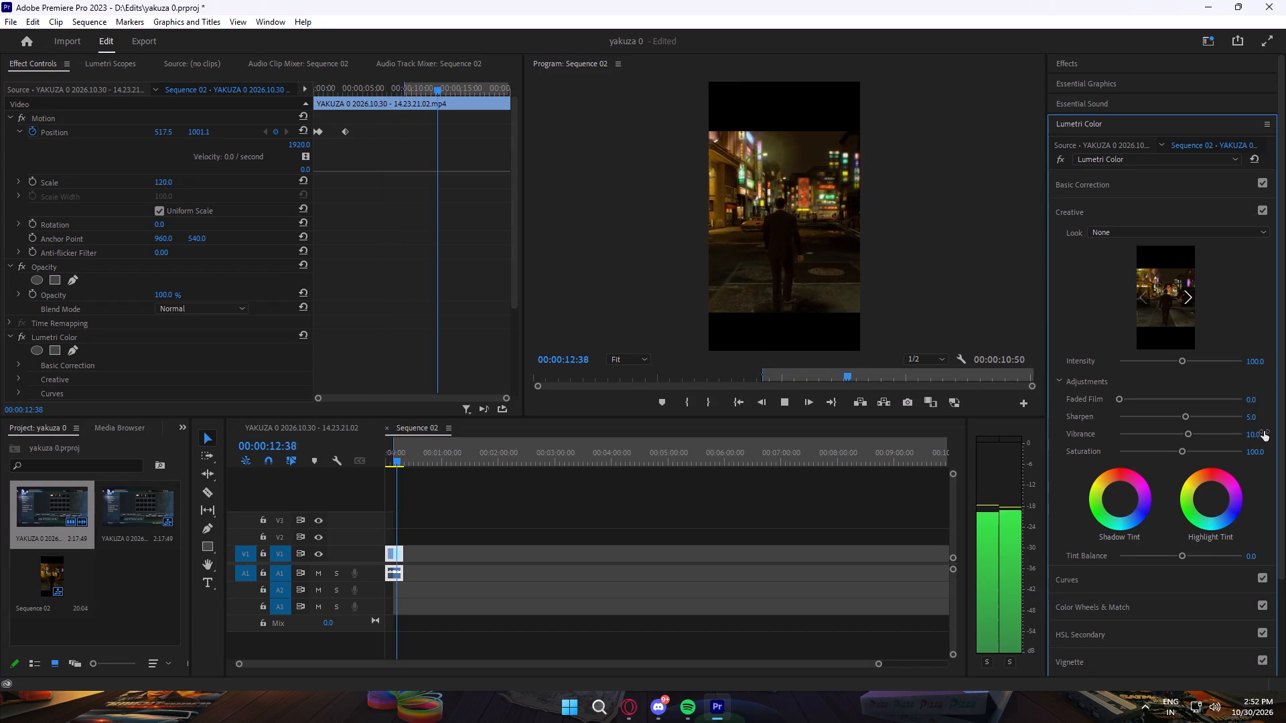
Review the graded clip in full screen through to its end, and return the playhead to the sequence start.
click(1266, 44)
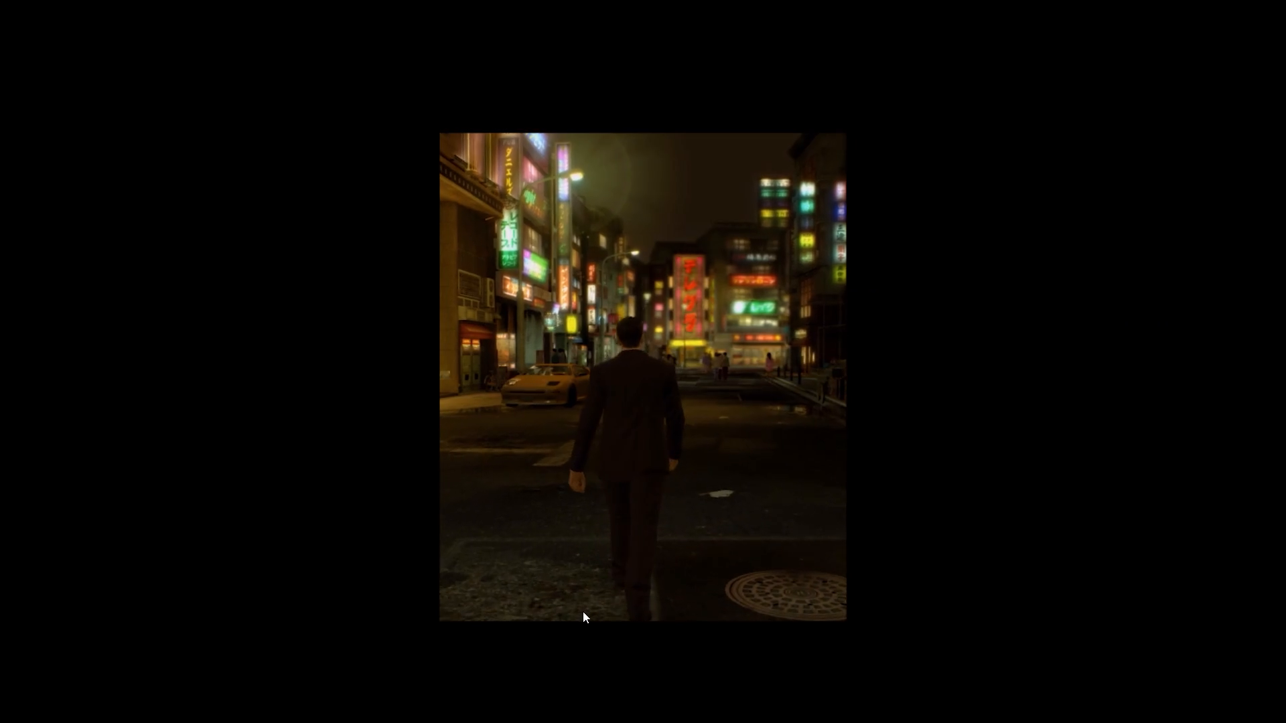
click(583, 611)
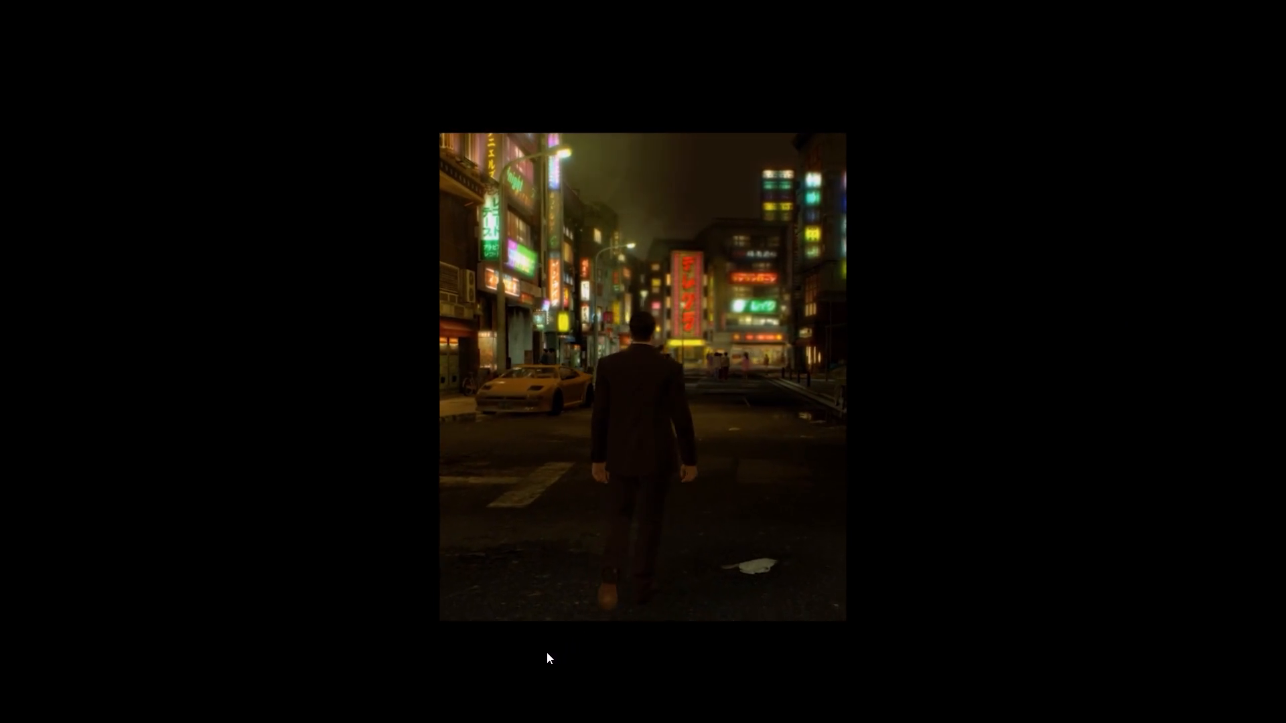
key(Escape)
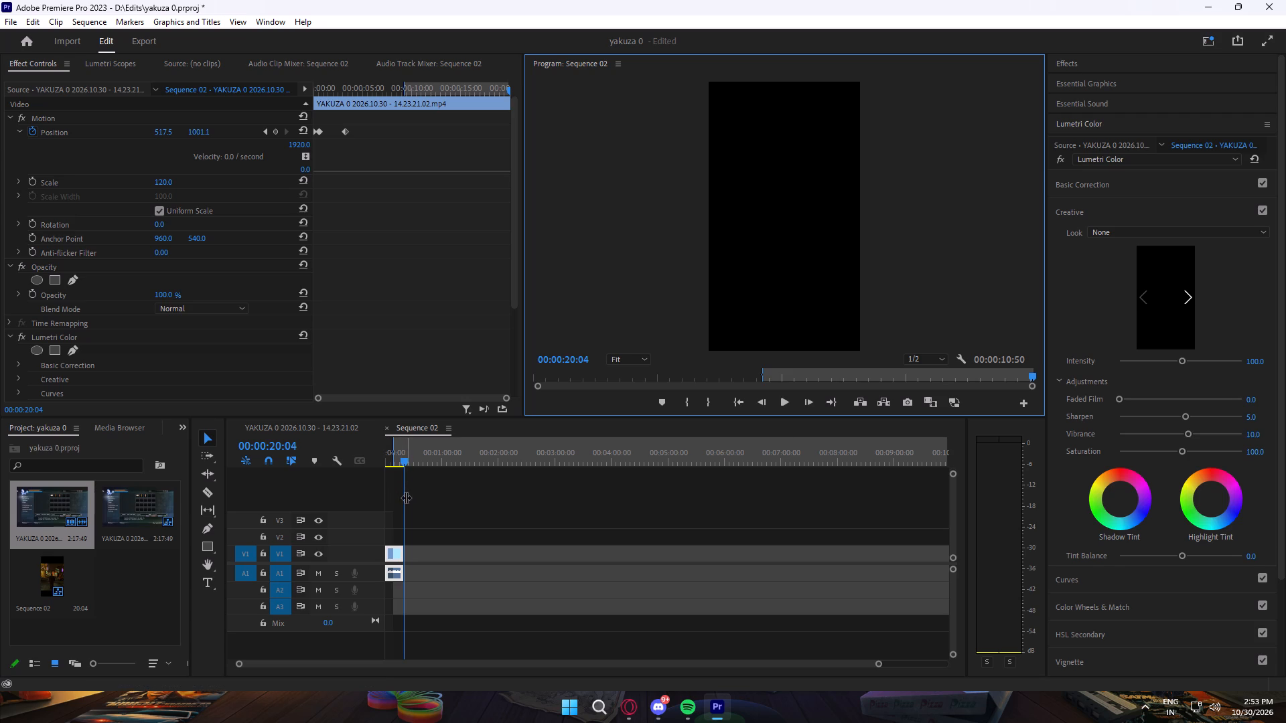
drag(406, 497, 366, 490)
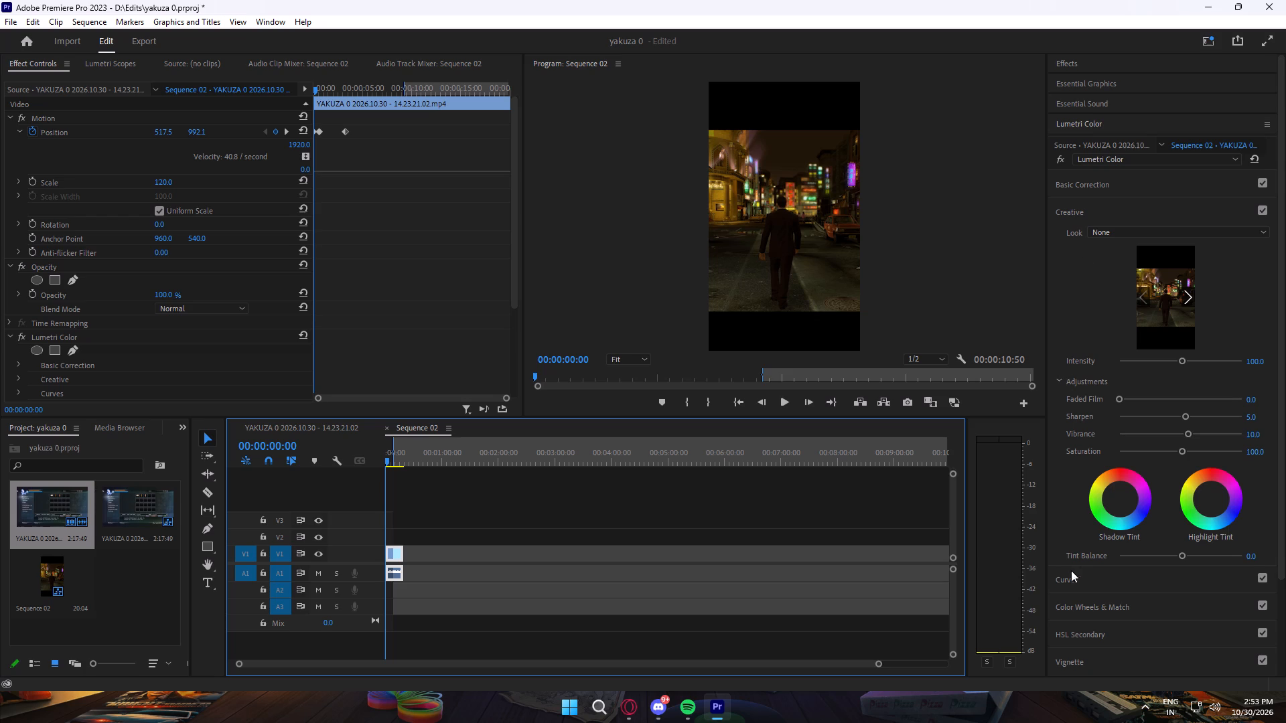
Set the clip's Basic Correction Temperature to 4 and Tint to 3.
click(1062, 213)
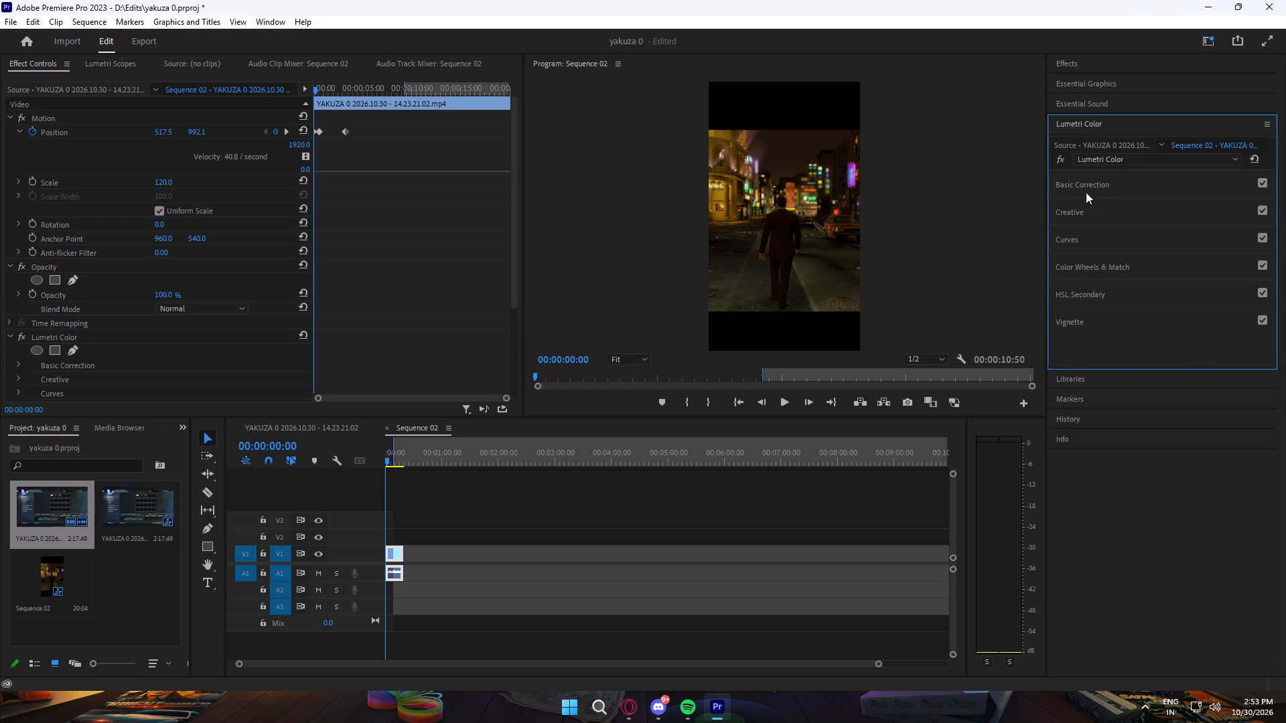
click(1083, 189)
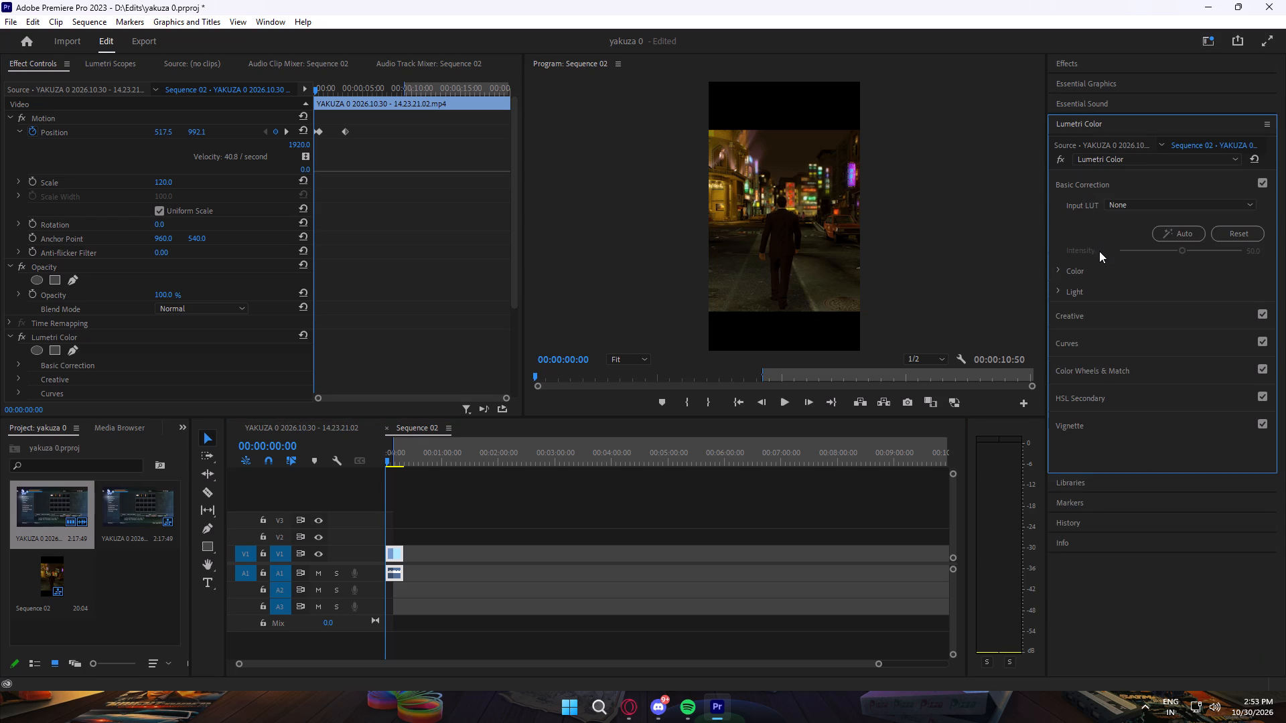
click(1060, 270)
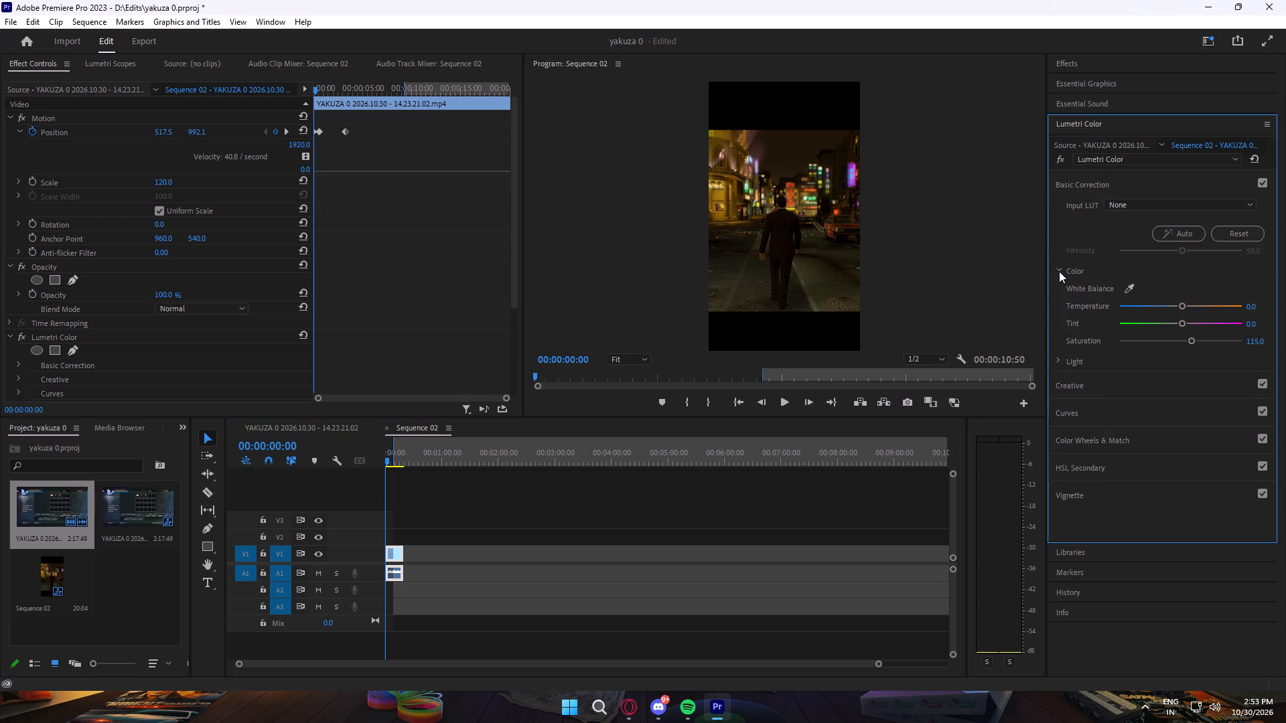
click(1255, 306)
key(BackSpace)
key(4)
key(Return)
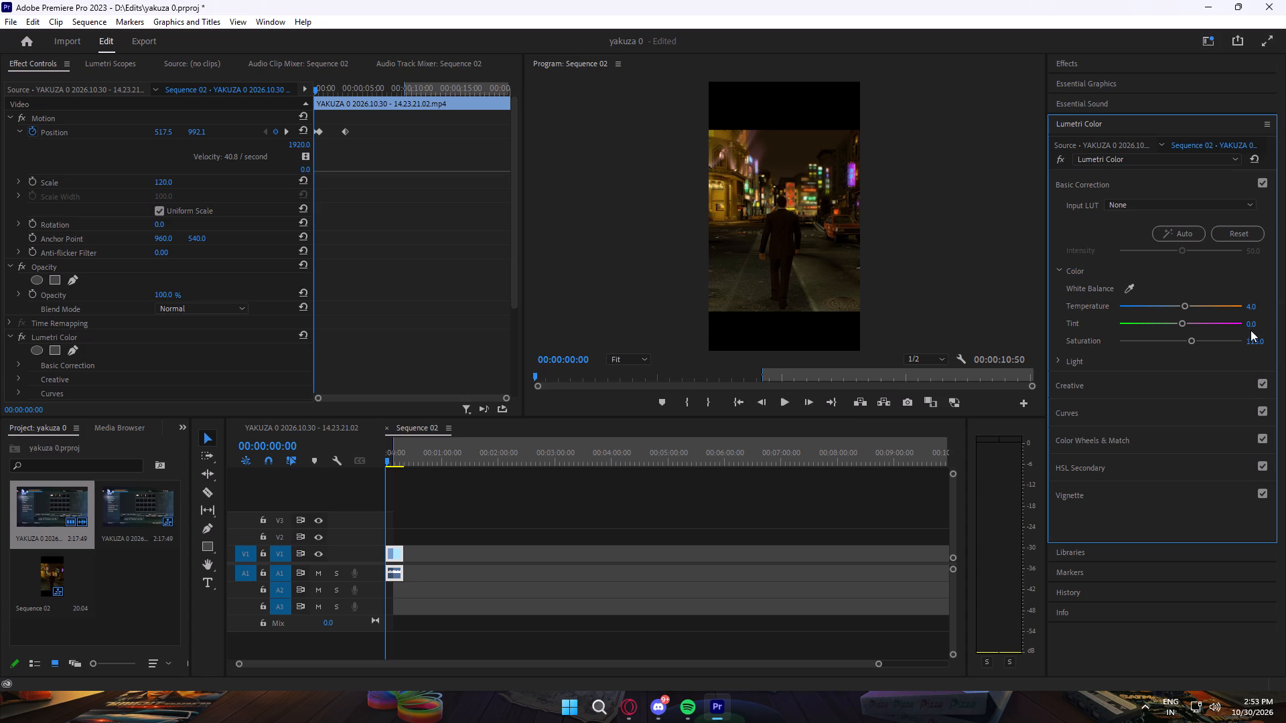
click(1248, 323)
key(BackSpace)
key(3)
key(Return)
Set the clip's Basic Correction Exposure to -0.1 and Contrast to 15.
click(1059, 266)
click(1065, 289)
click(1059, 293)
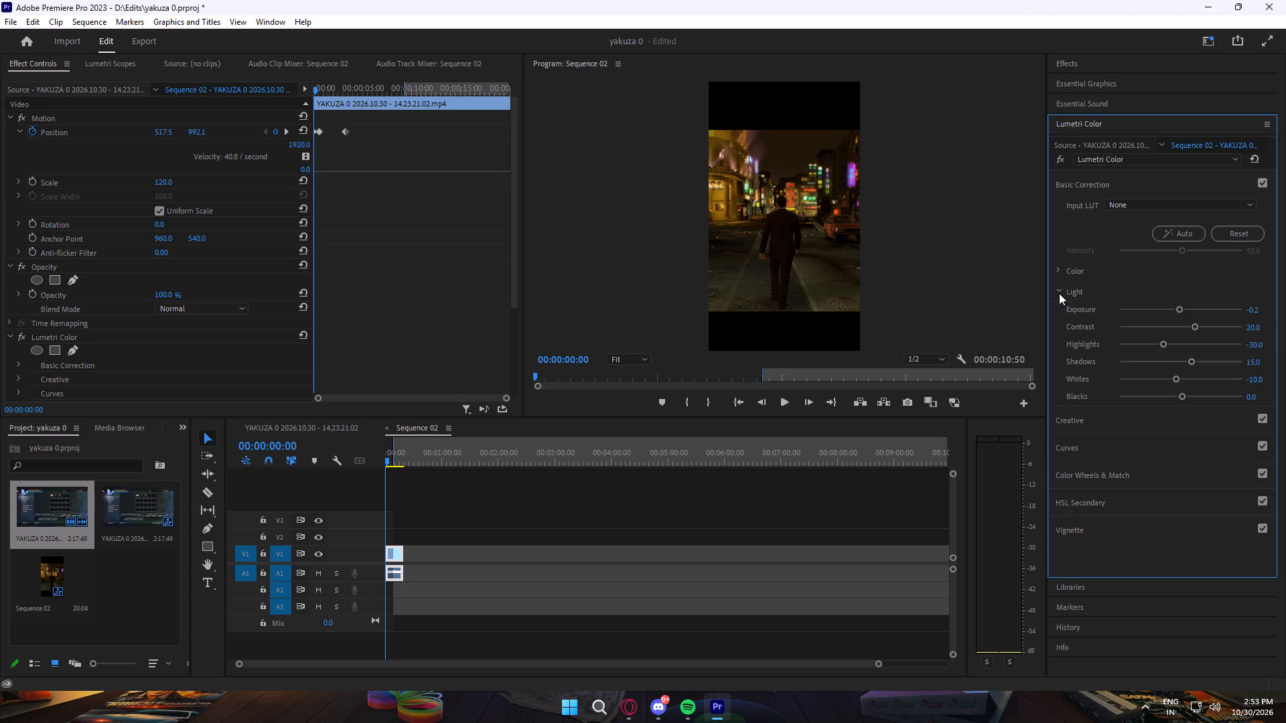
click(1255, 314)
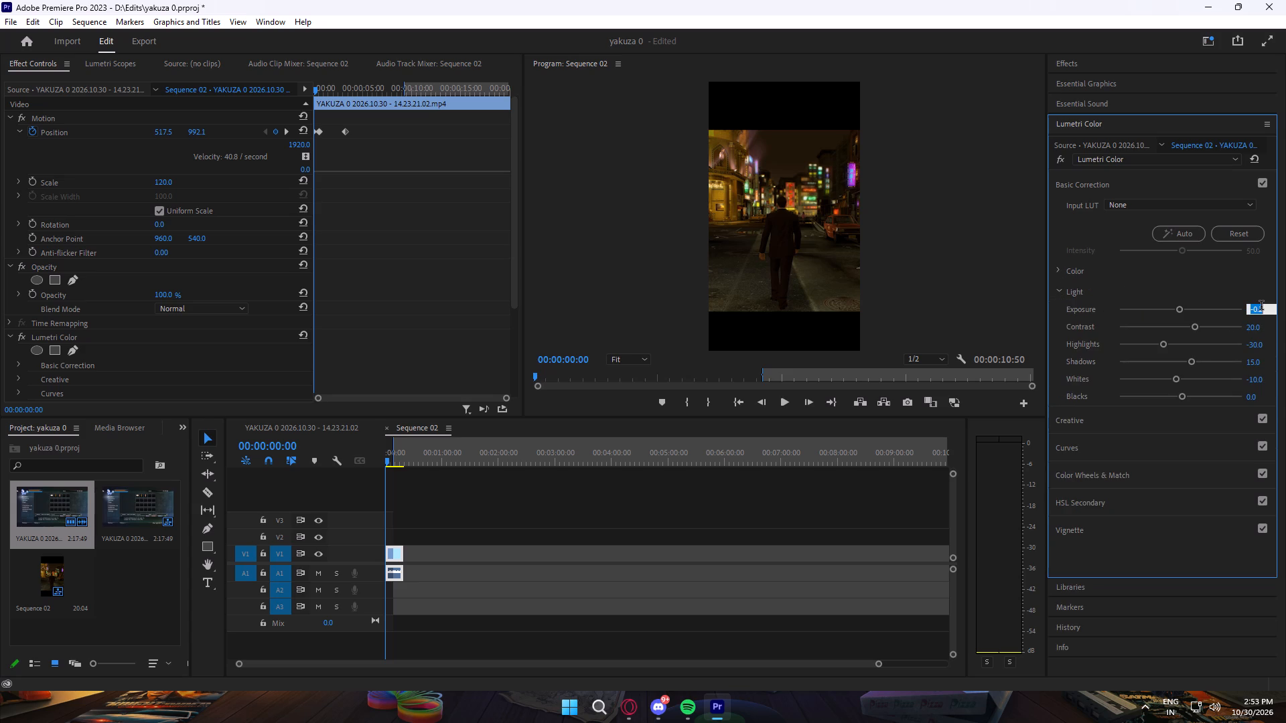
click(1267, 311)
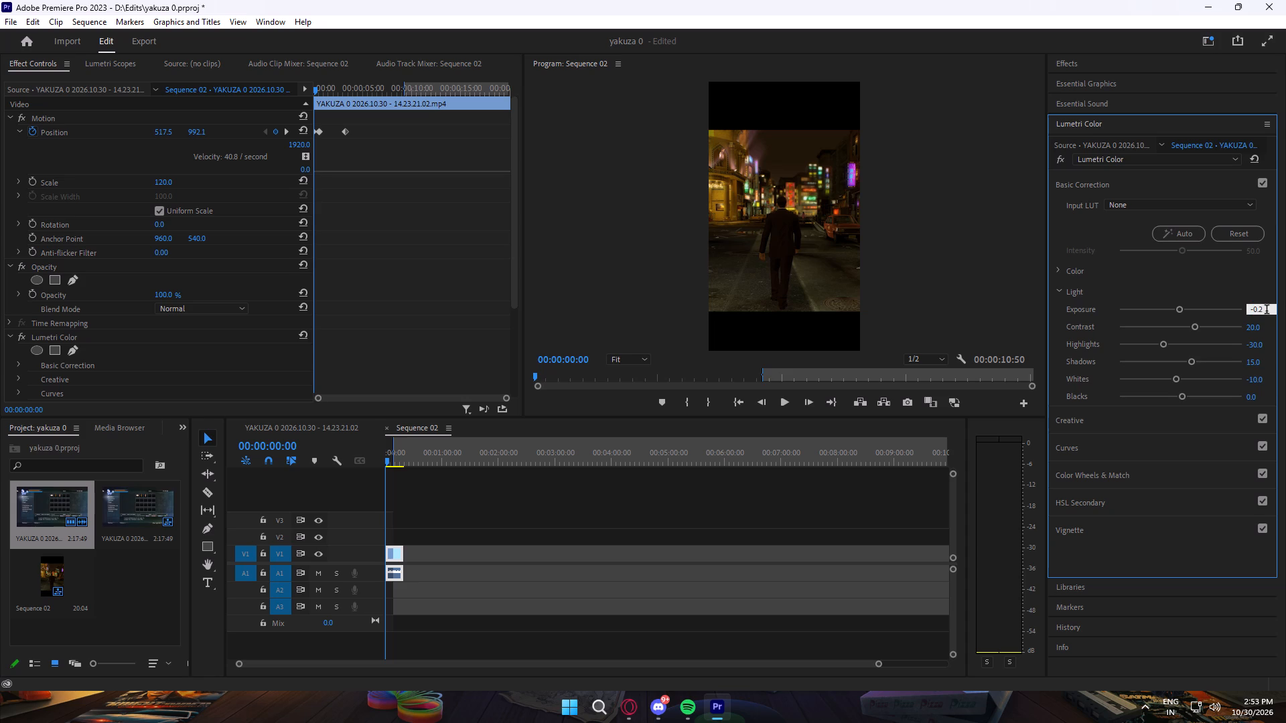
click(1267, 311)
key(BackSpace)
key(1)
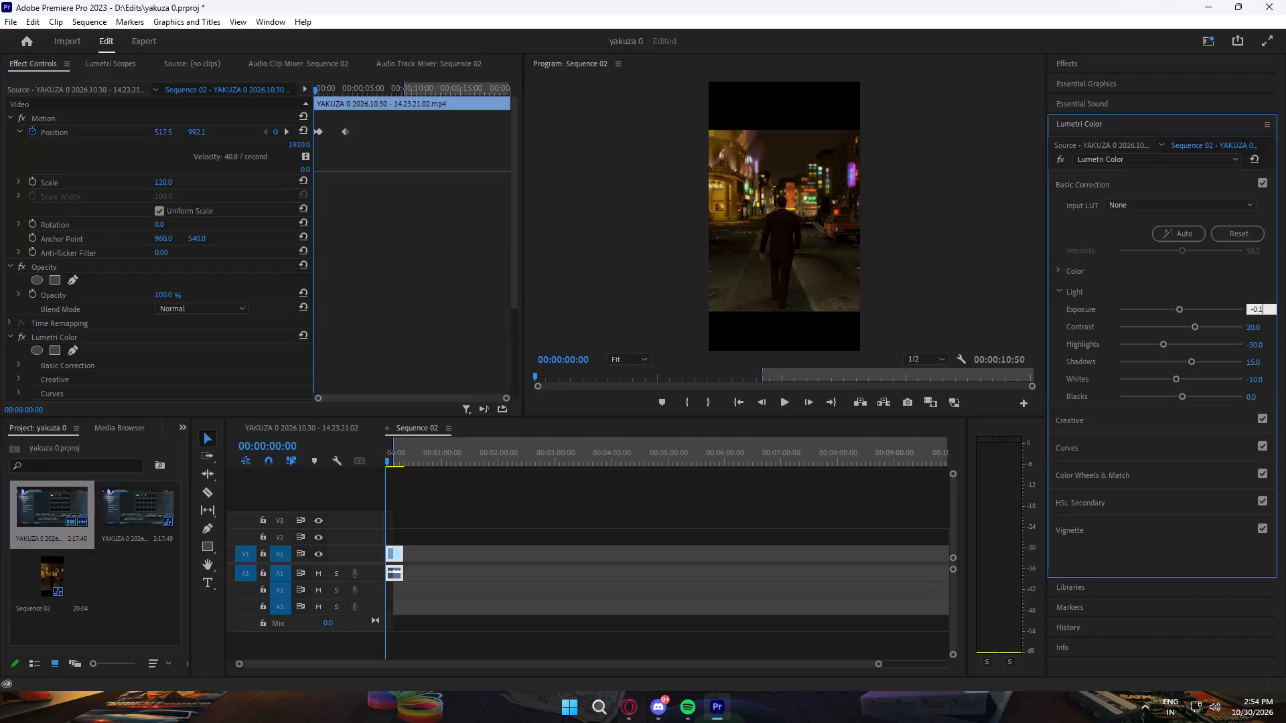
key(Return)
click(1260, 331)
key(BackSpace)
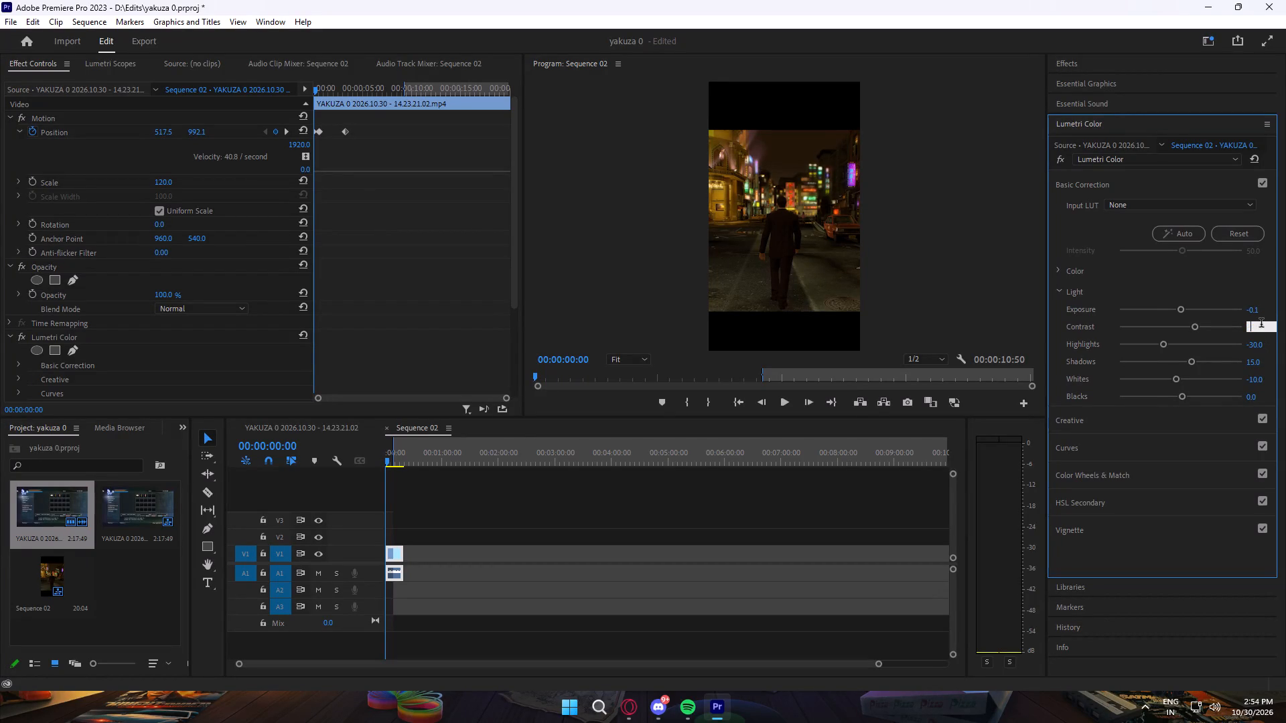
text(15)
key(Return)
Try the clip's Basic Correction Shadows at 5, and settle on 10.
click(1260, 364)
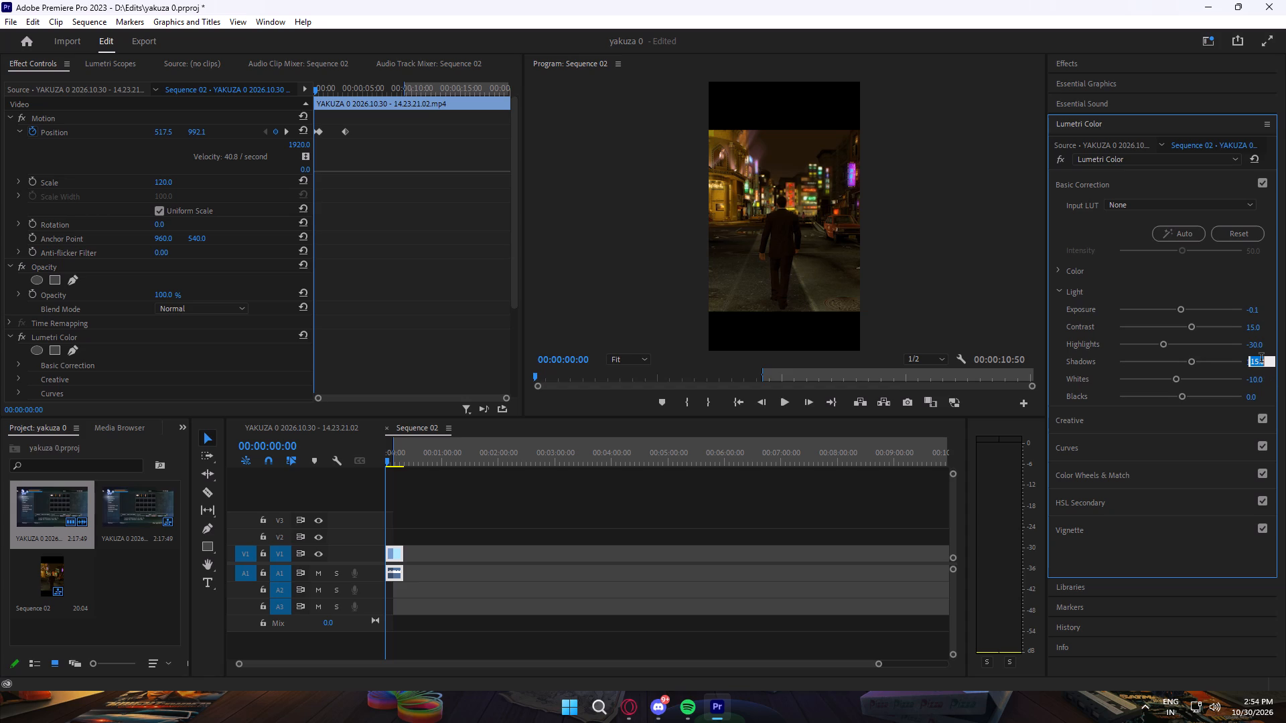
key(BackSpace)
key(5)
key(Return)
click(1250, 364)
key(BackSpace)
text(10)
key(Return)
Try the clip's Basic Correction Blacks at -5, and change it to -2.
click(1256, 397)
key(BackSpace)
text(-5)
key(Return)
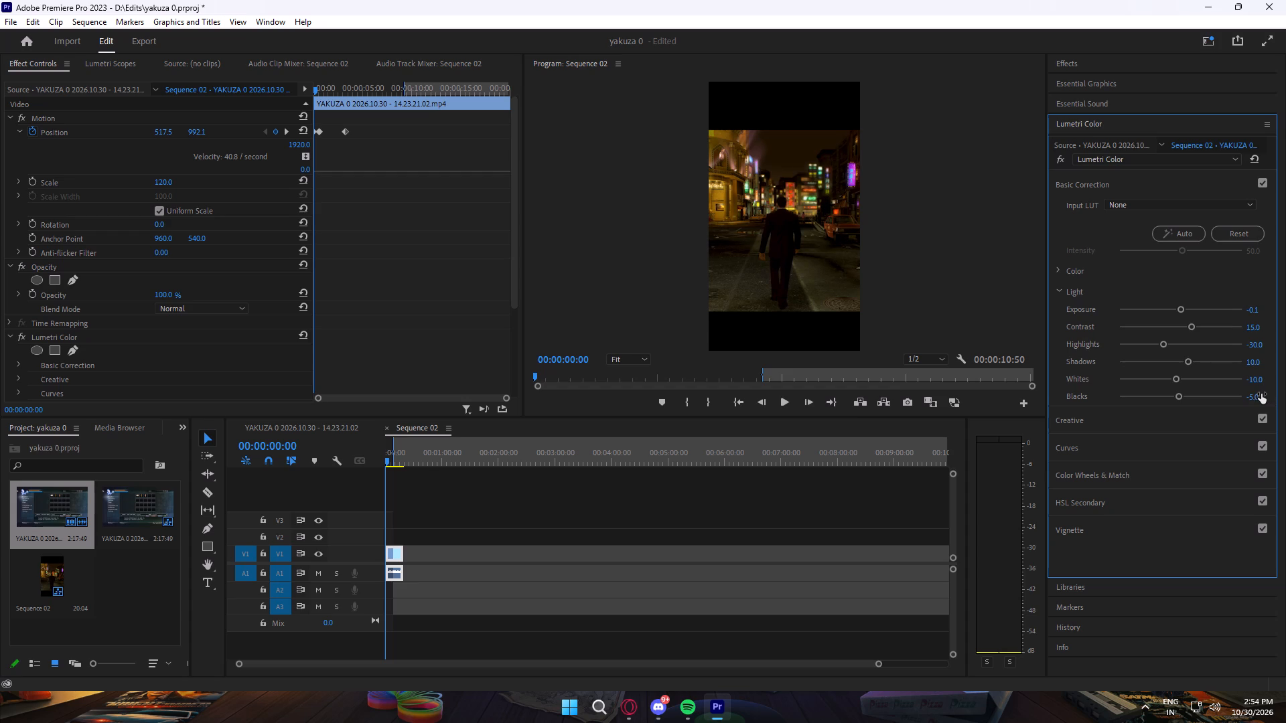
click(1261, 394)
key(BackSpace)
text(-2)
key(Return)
Play the opening seconds of the sequence in full screen to examine how dark the blacks look.
click(1260, 42)
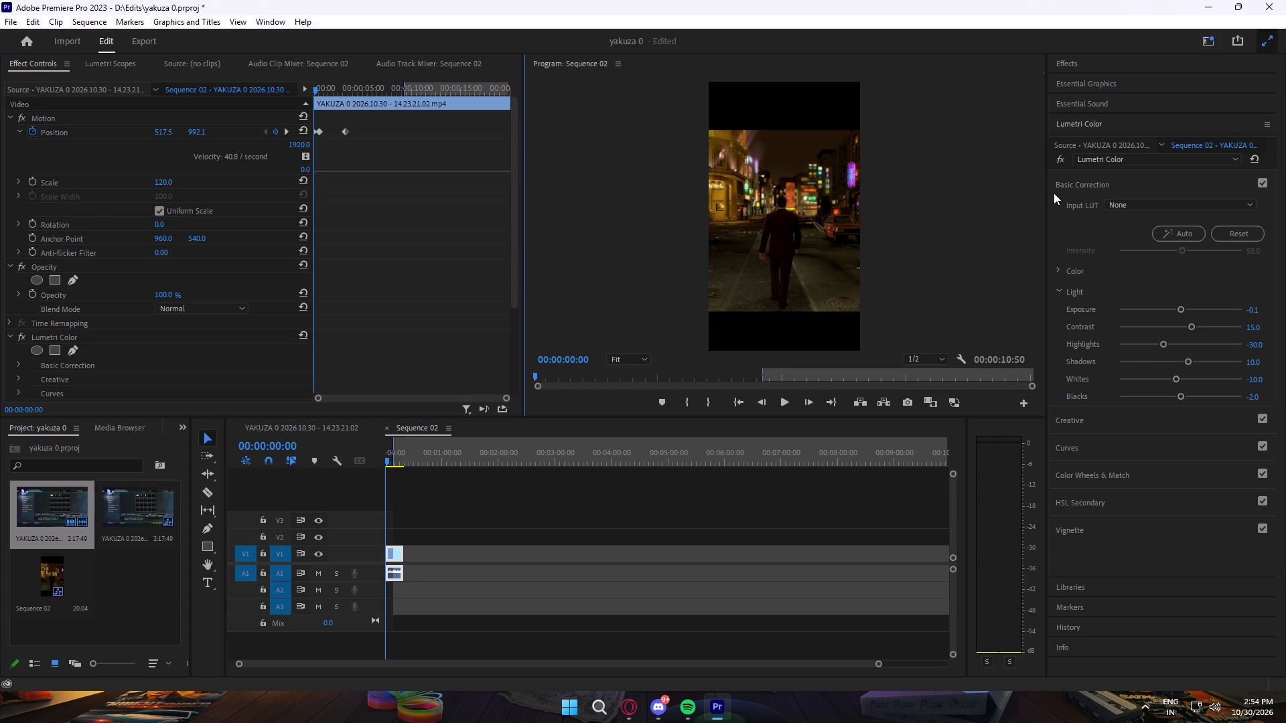
click(642, 420)
key(space)
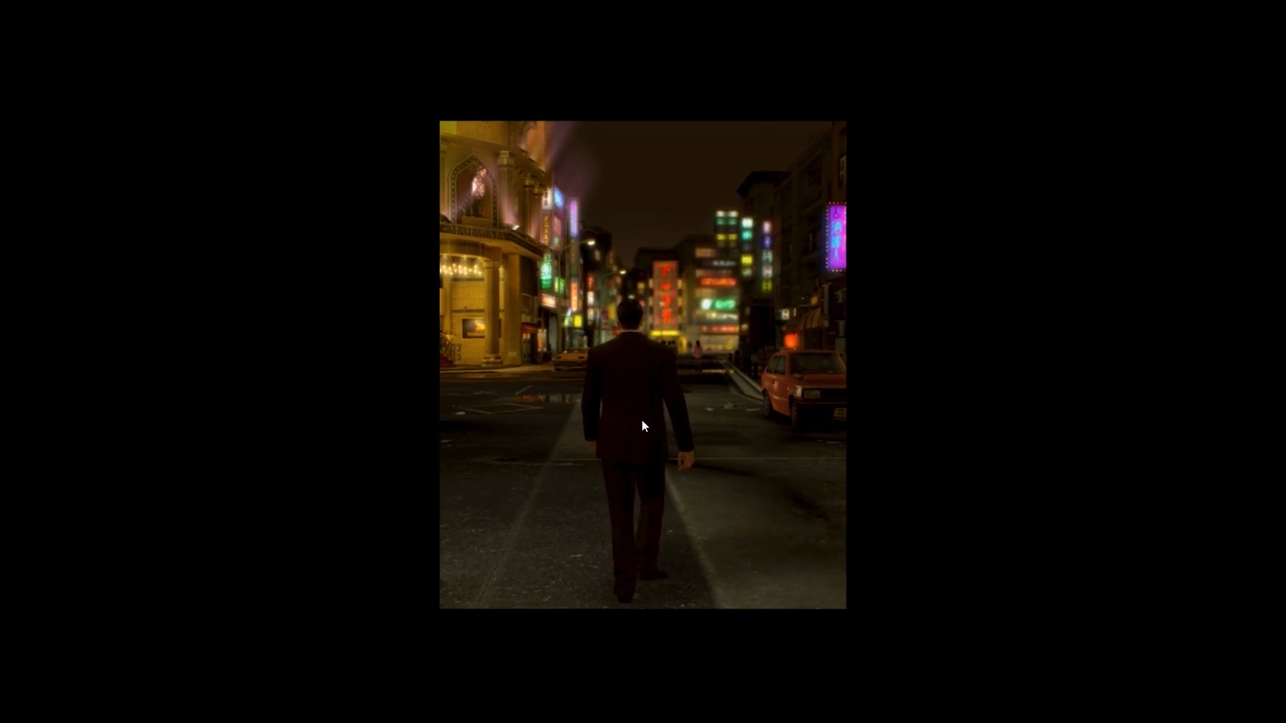
key(space)
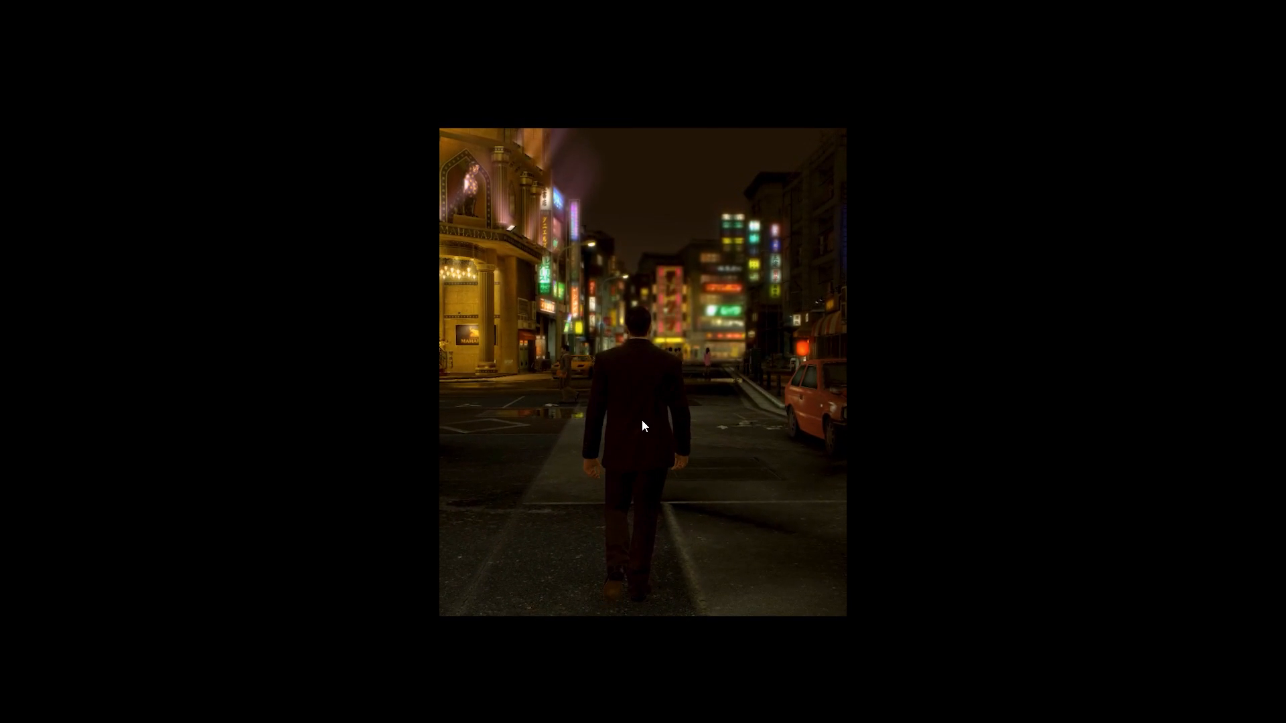
key(Escape)
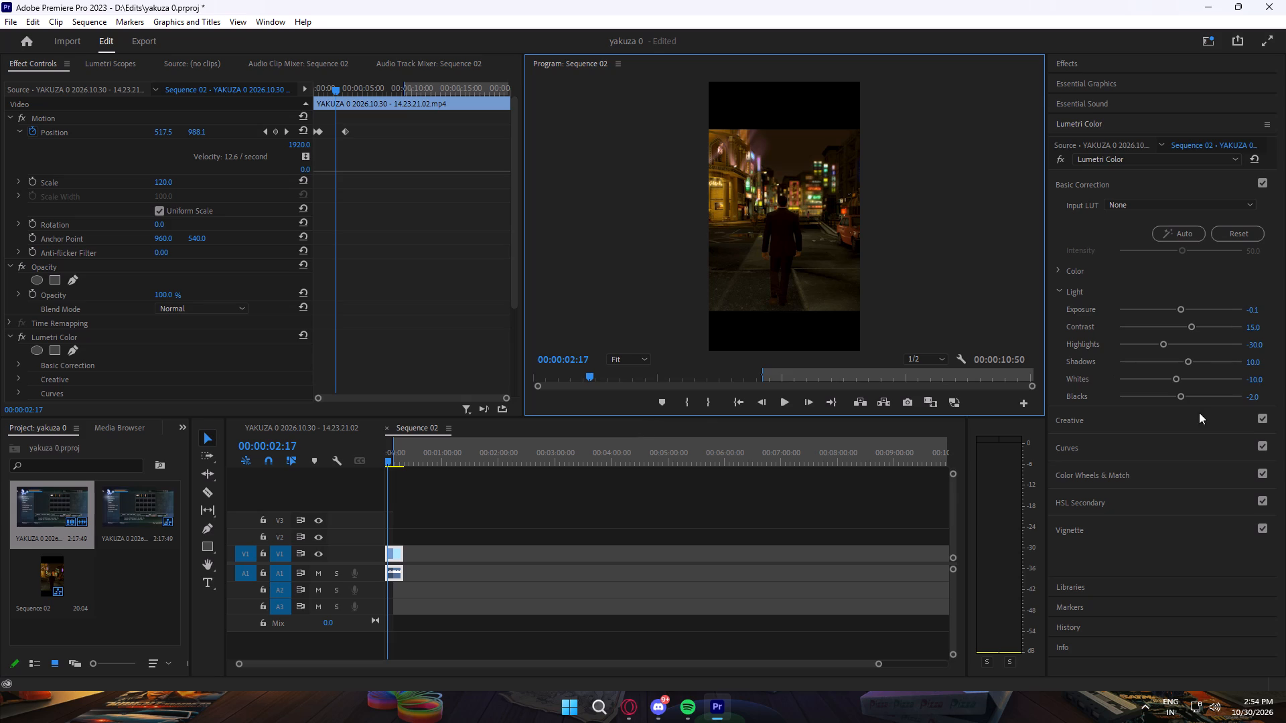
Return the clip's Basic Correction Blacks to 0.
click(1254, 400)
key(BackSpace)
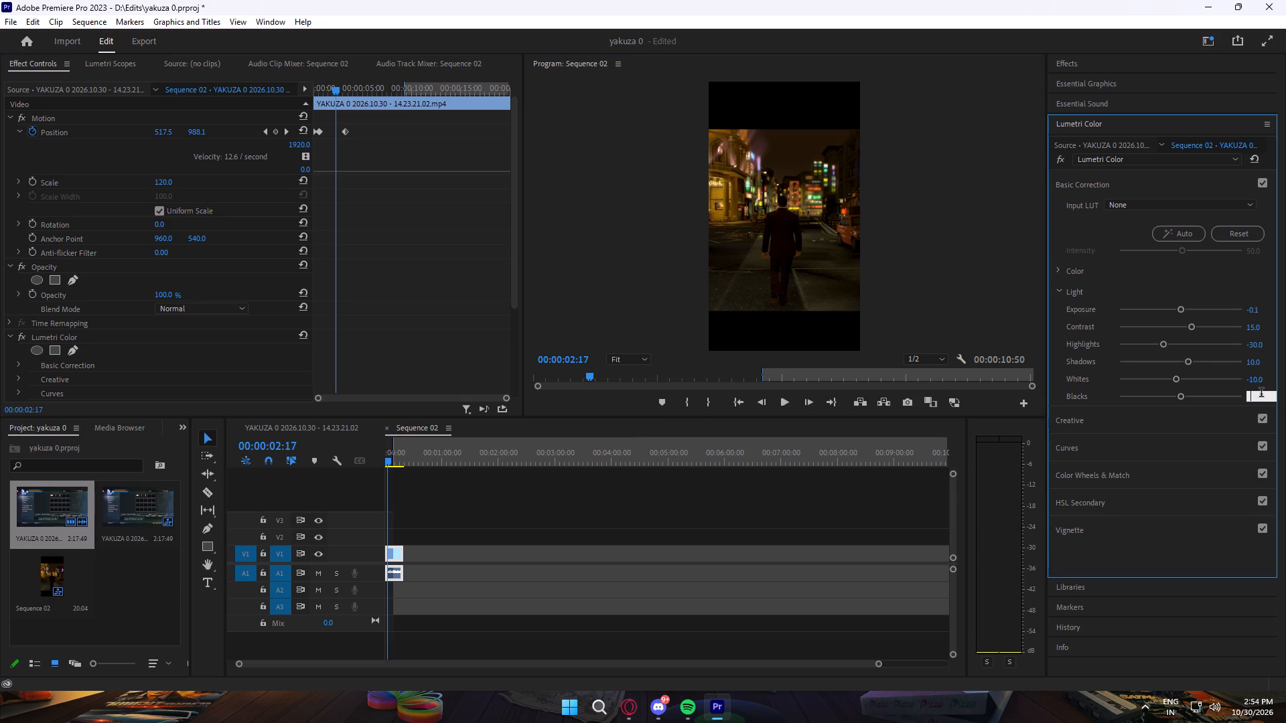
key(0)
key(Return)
Lower the clip's Basic Correction Saturation to about 110.
click(1059, 293)
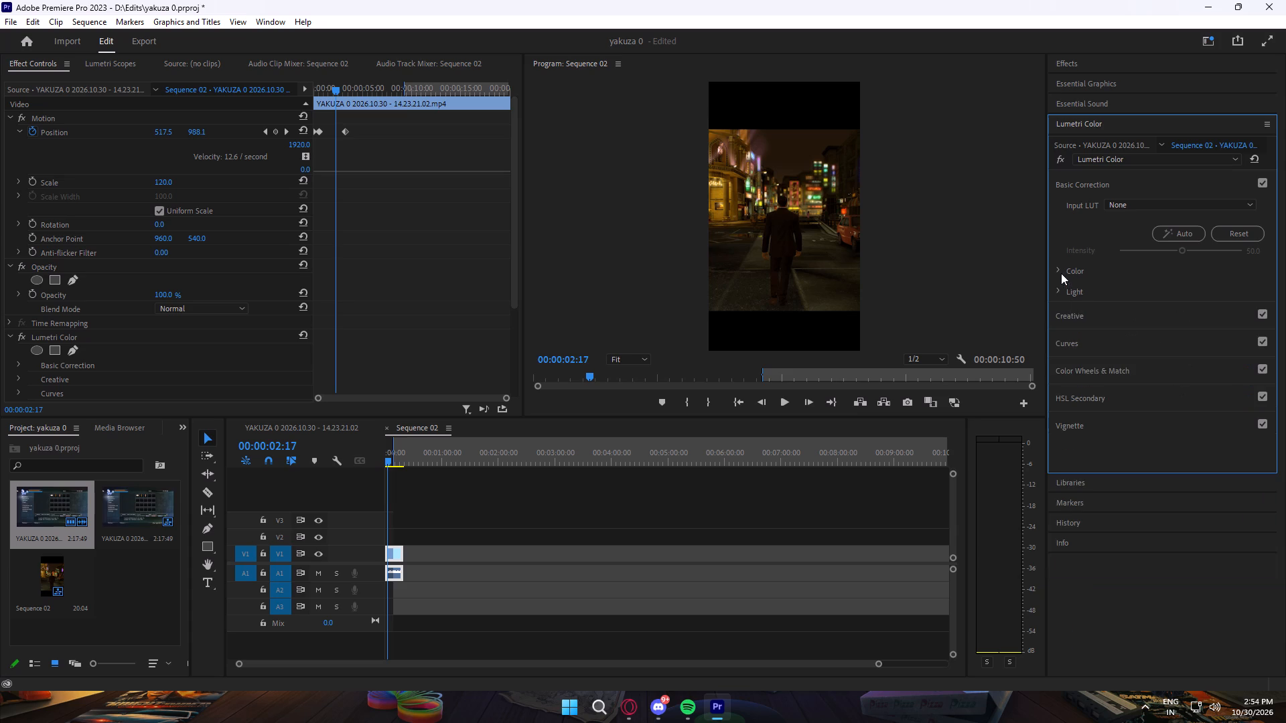
click(1061, 273)
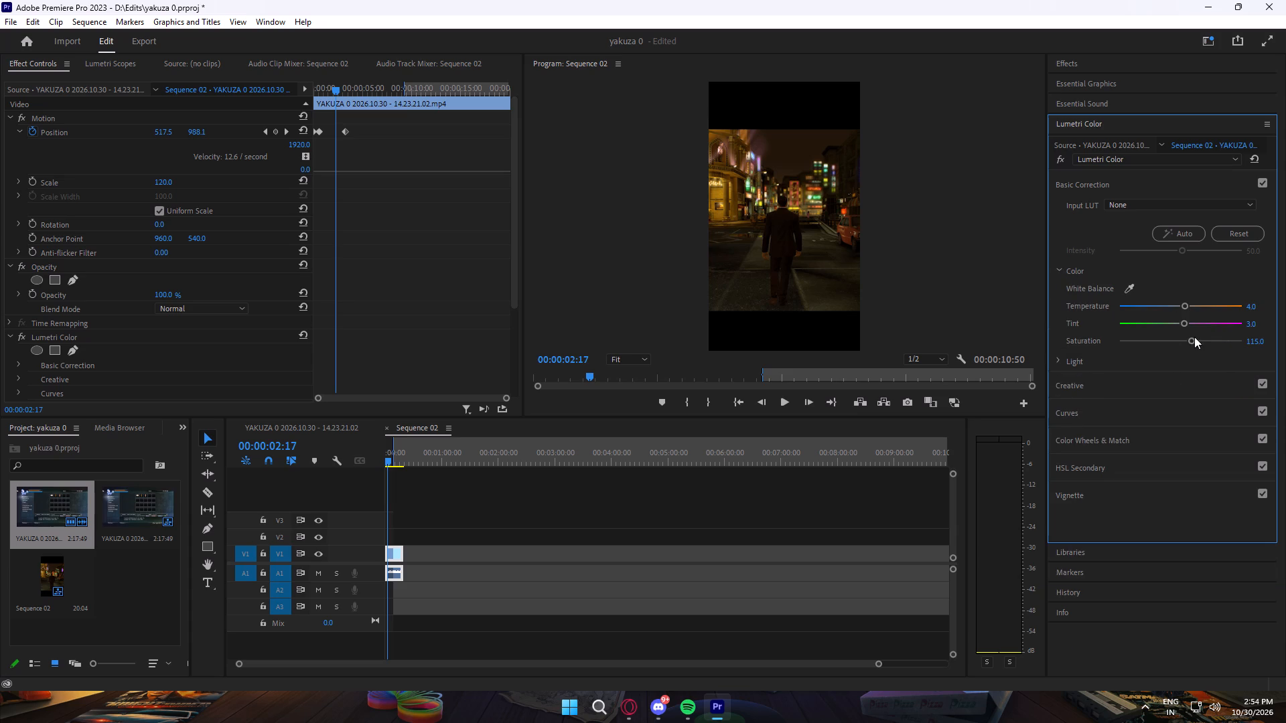
drag(1192, 342, 1189, 345)
drag(1189, 345, 1185, 345)
drag(1185, 345, 1186, 344)
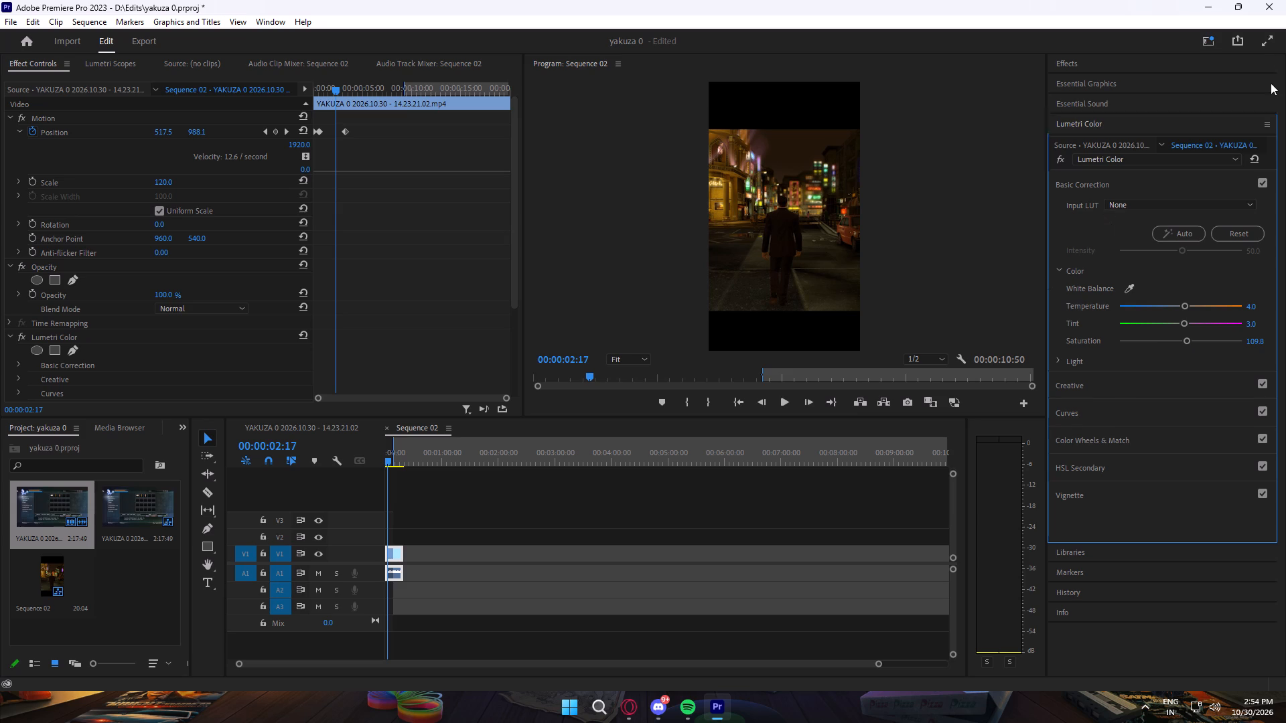
Play the sequence onward in full screen to examine the clip's reduced saturation.
click(1272, 45)
click(601, 626)
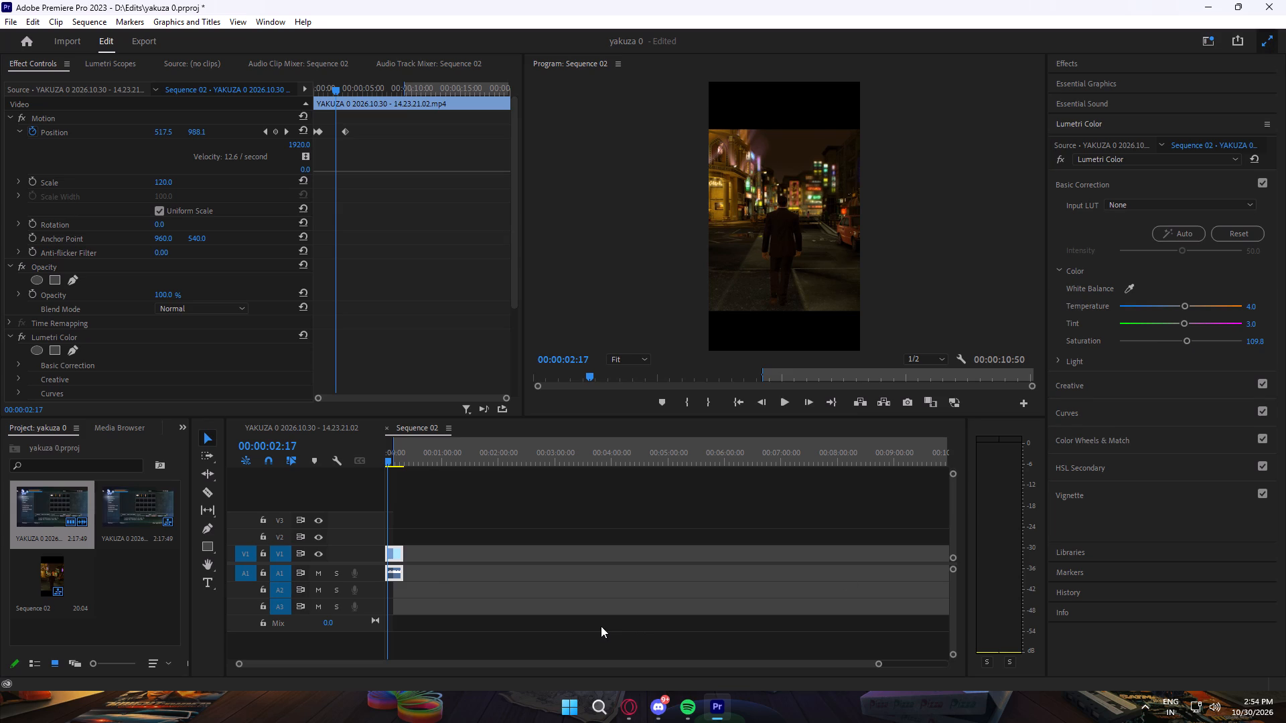
key(space)
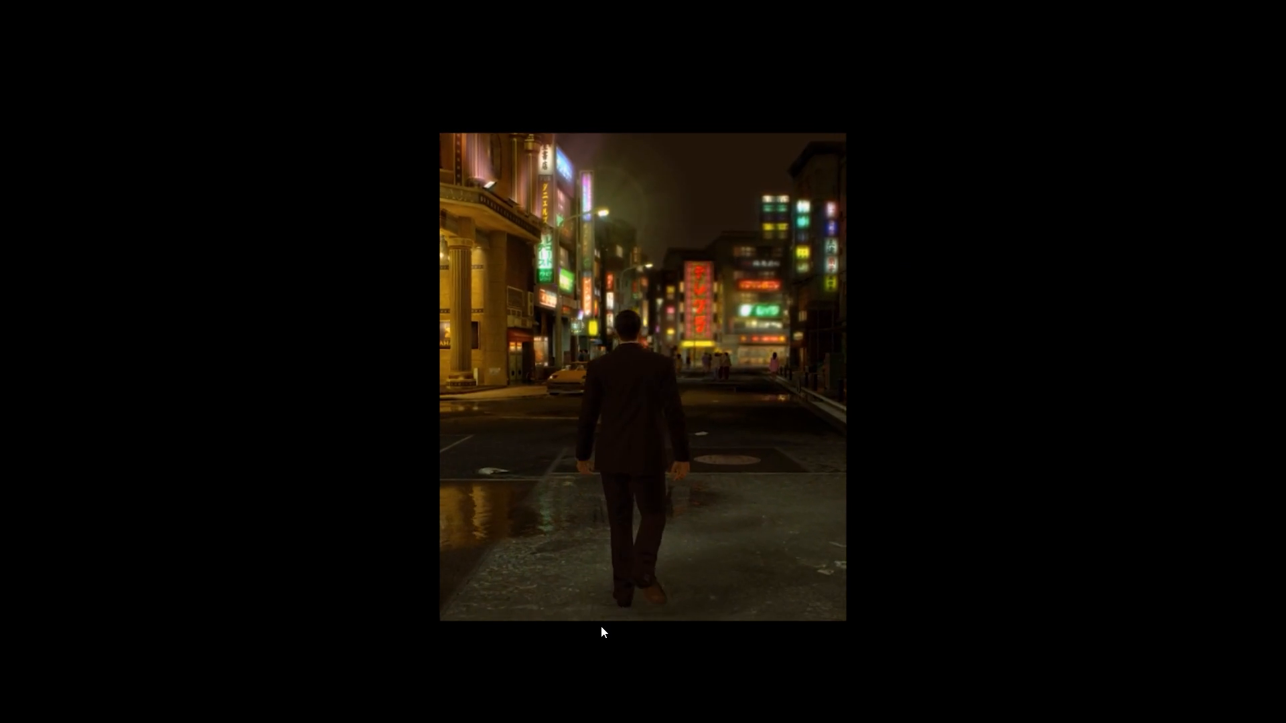
key(Escape)
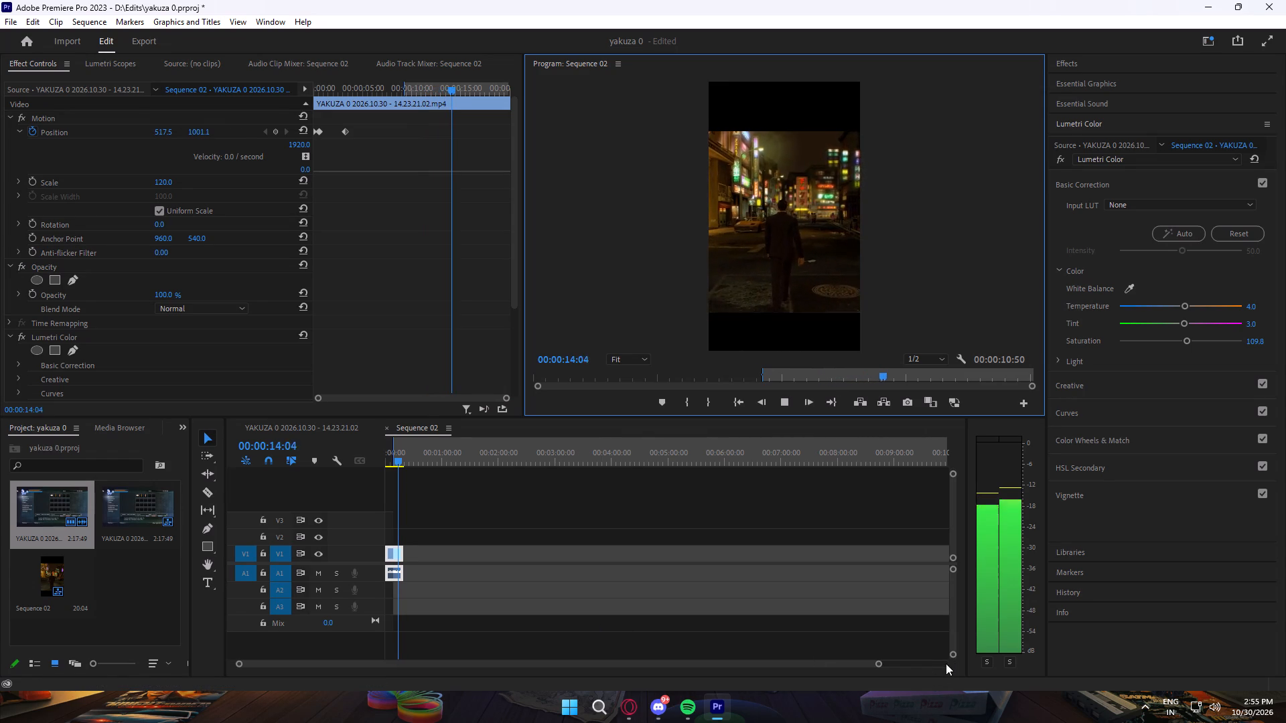
Move the playhead back to 00:00:09:14 and raise the clip's Creative Vibrance to 25.
click(1057, 270)
click(1058, 317)
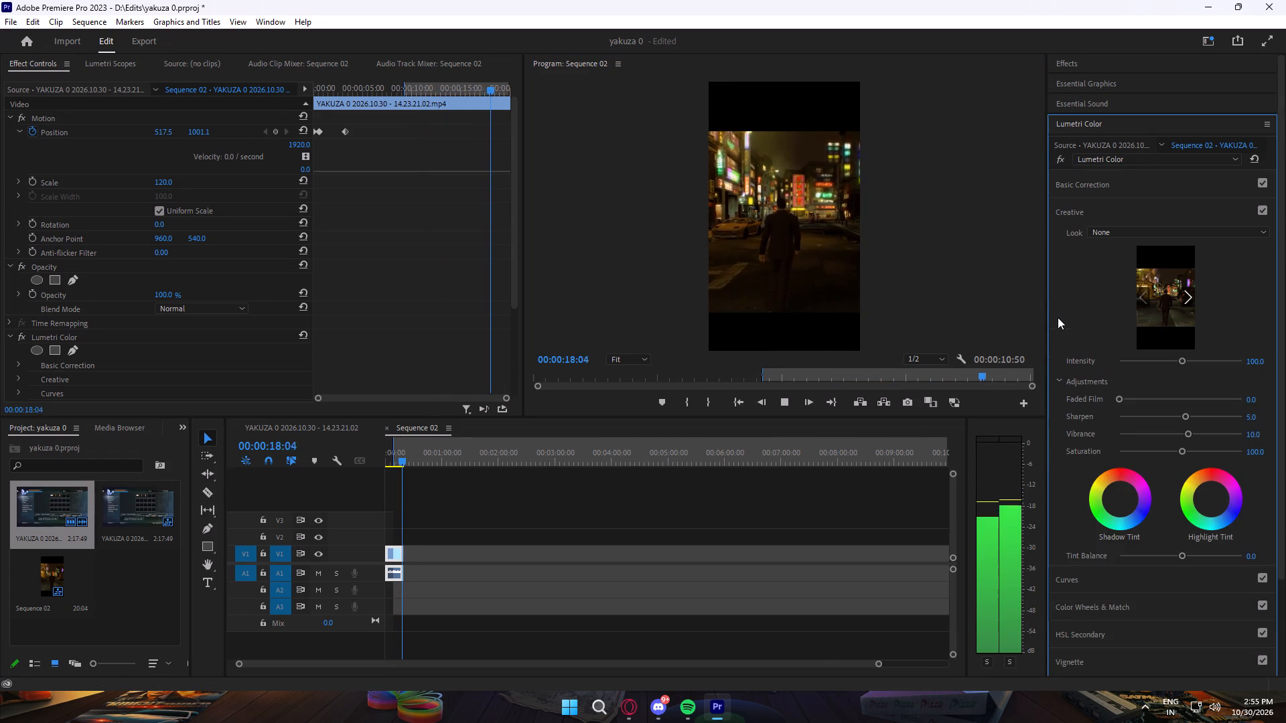
scroll(1167, 465, down, 1)
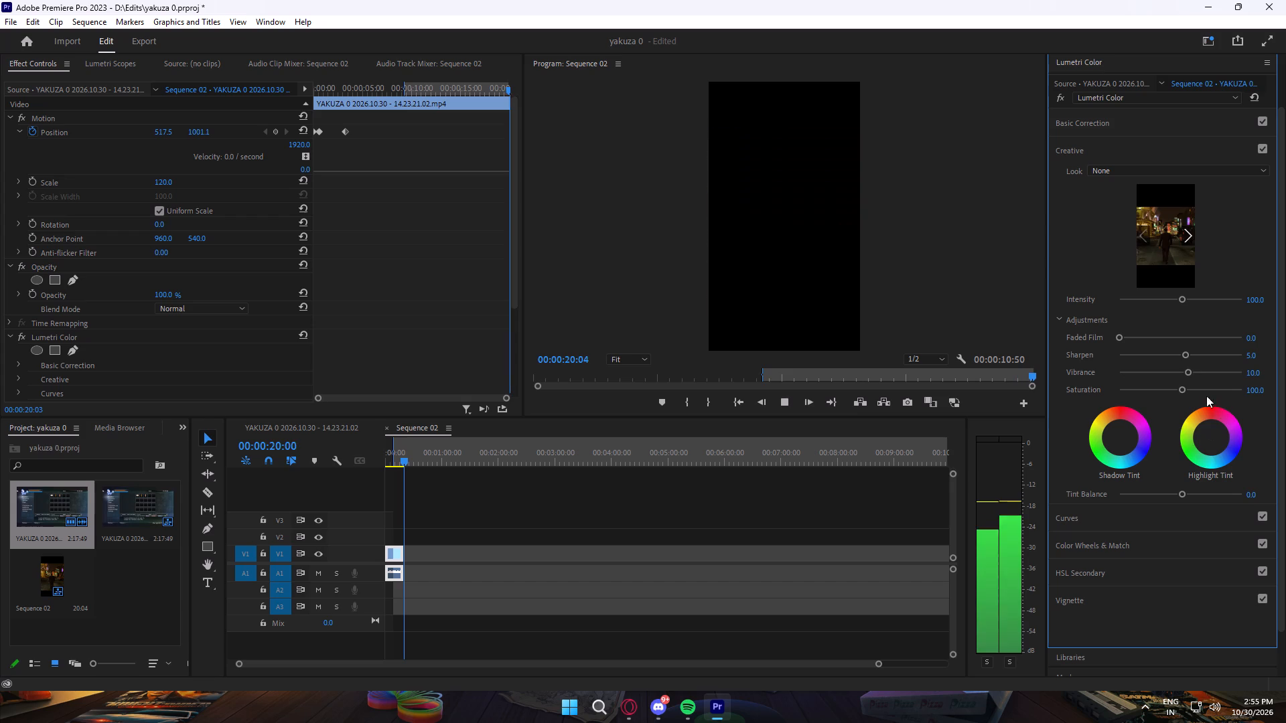
drag(407, 501, 394, 503)
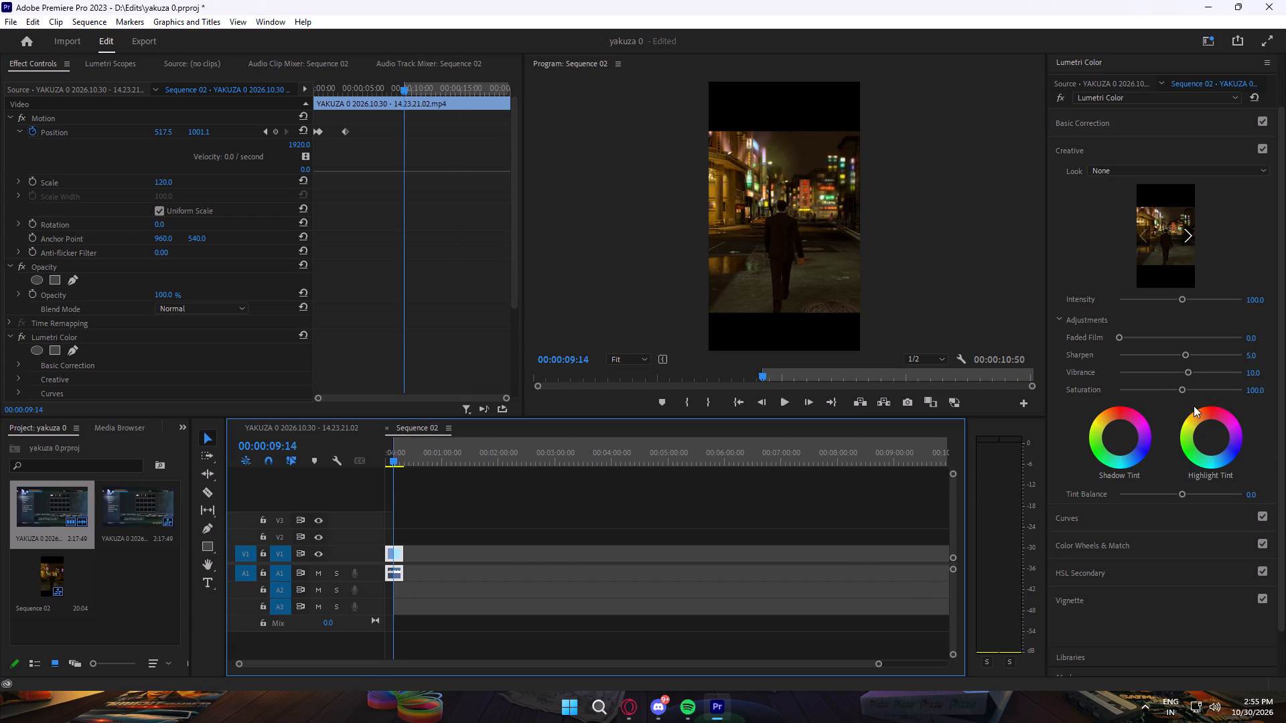
click(1192, 374)
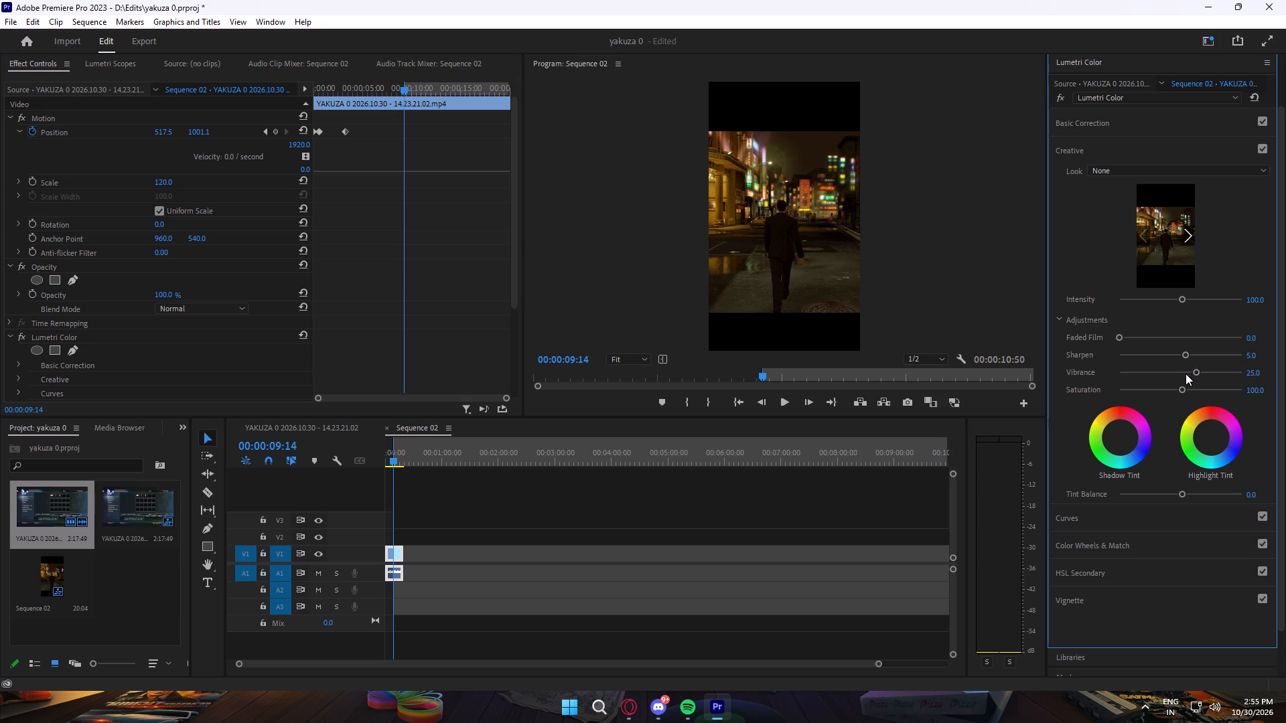
Review the graded clip in full screen, replaying it through to its end to examine the stronger vibrance.
click(1262, 42)
click(670, 600)
key(space)
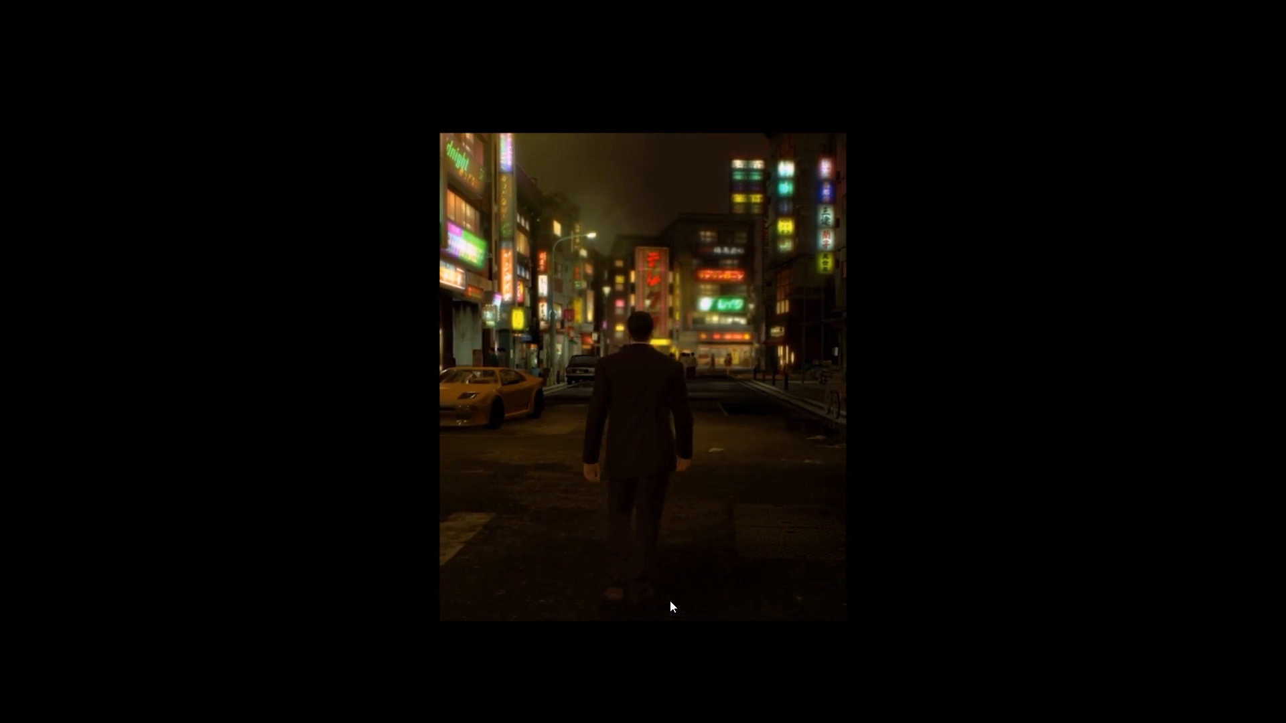
text(b)
key(space)
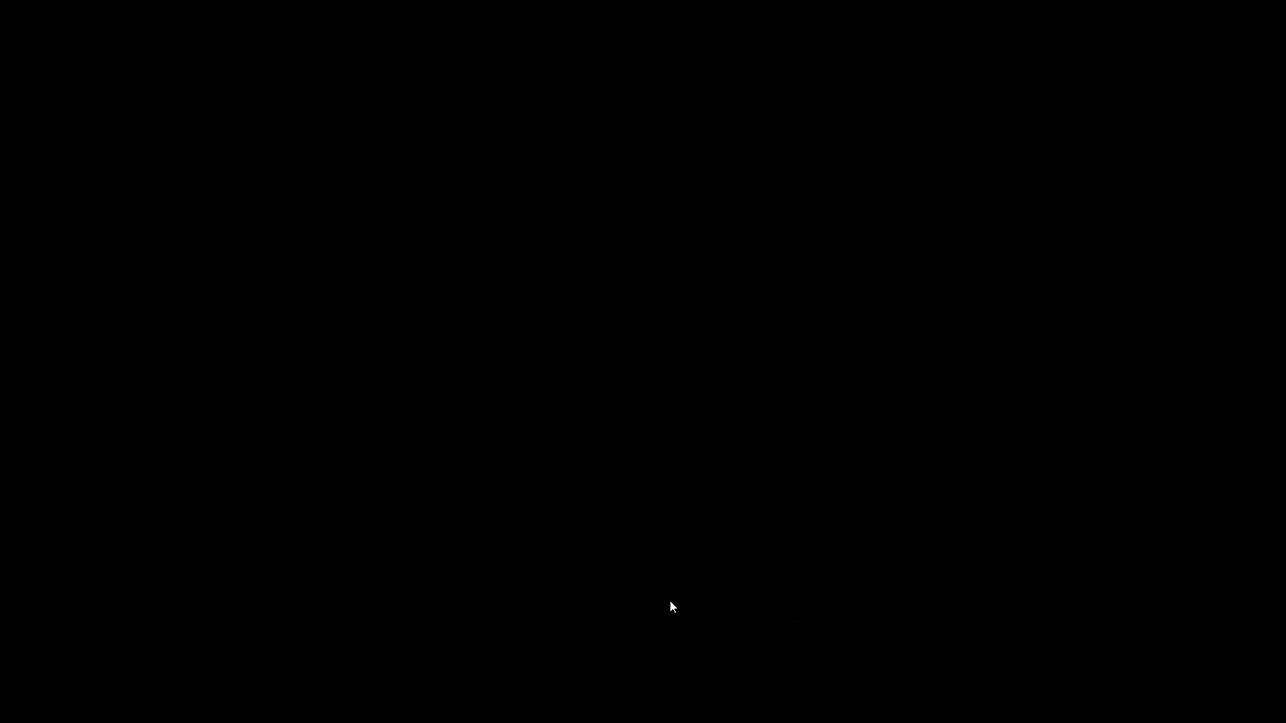
key(space)
key(space)
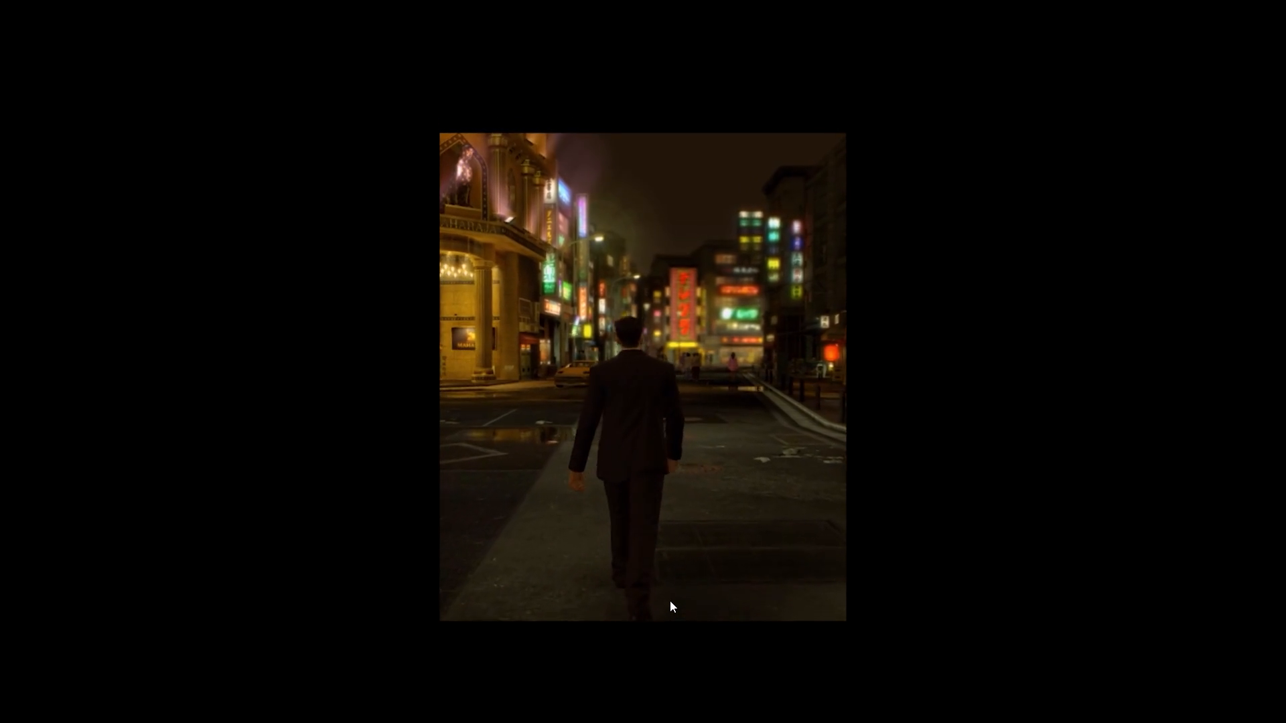
key(Escape)
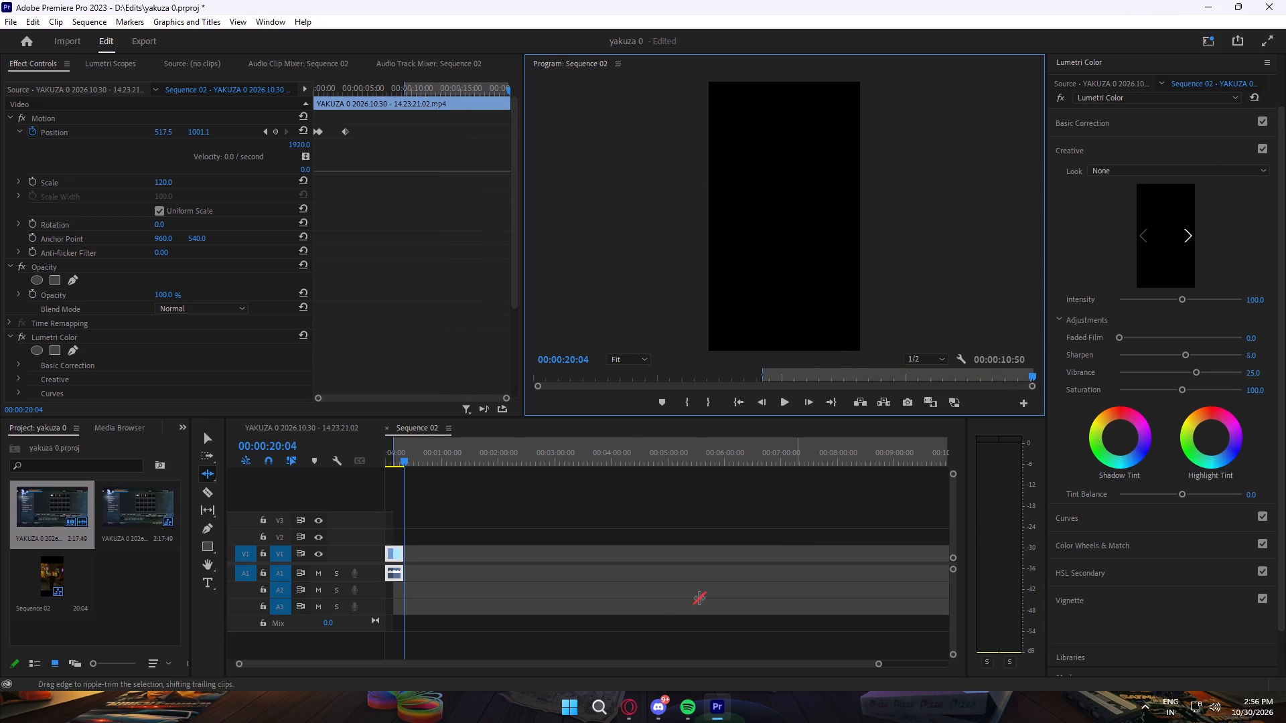
Move the playhead to the start of the sequence and reset all of the clip's Lumetri Color adjustments.
drag(407, 515, 371, 518)
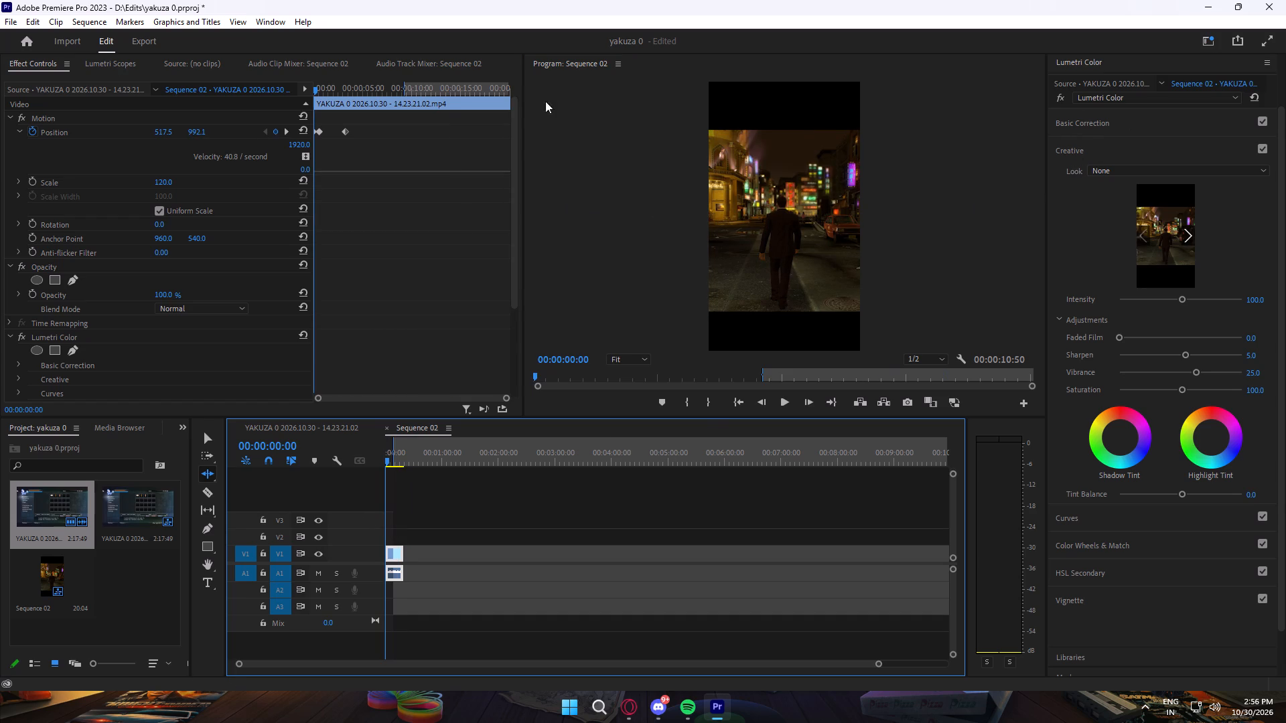
click(1252, 96)
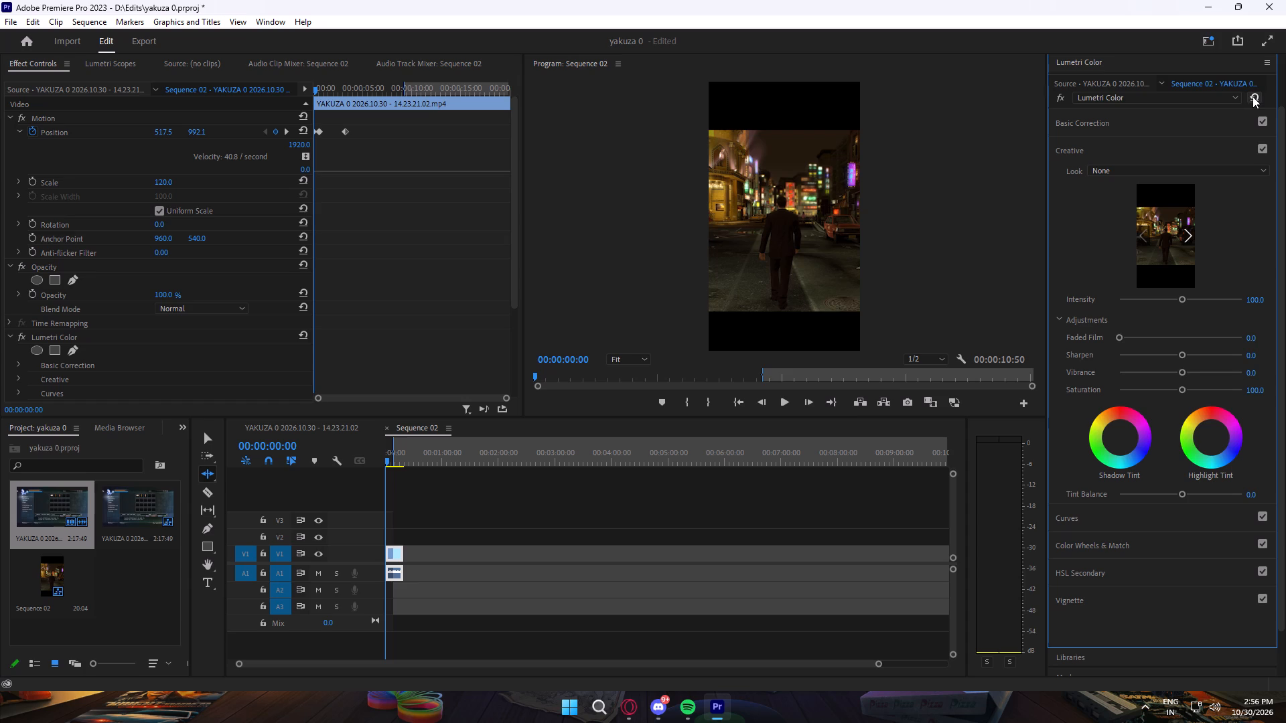
click(1253, 96)
key(ctrl+z)
Play the sequence from its start in full screen to examine the clip without its grade.
click(1272, 46)
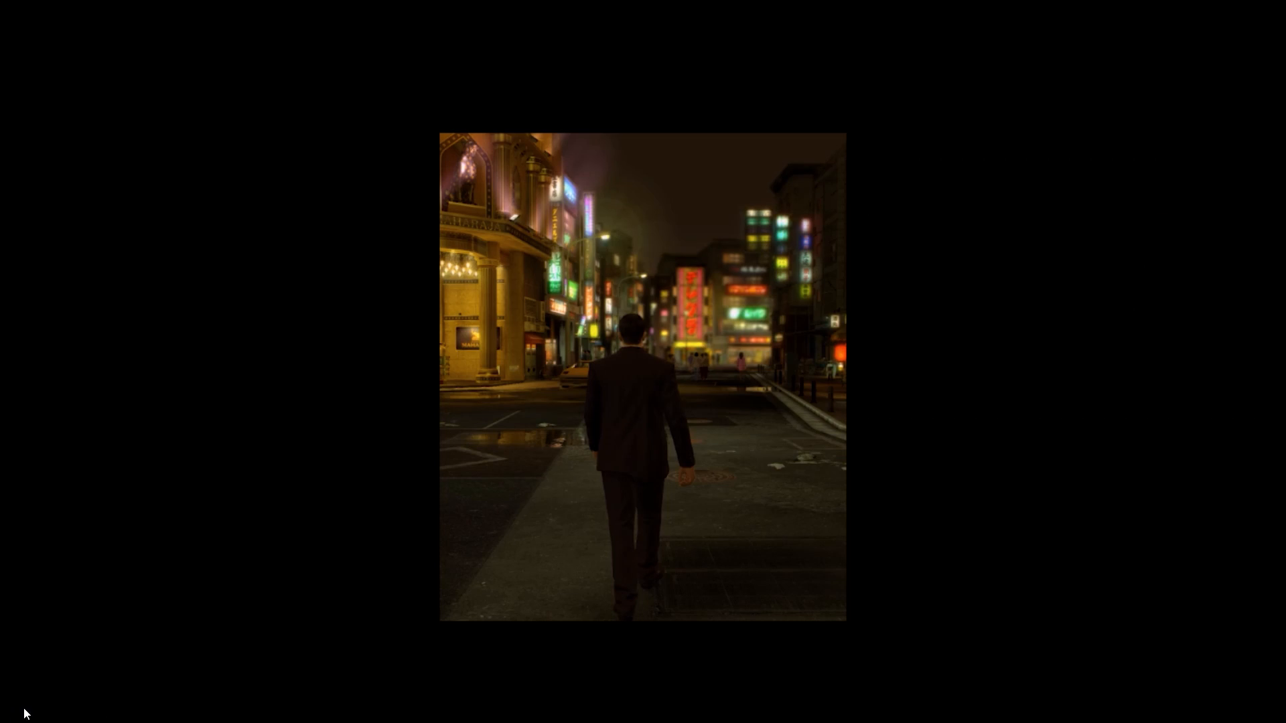
click(23, 708)
key(space)
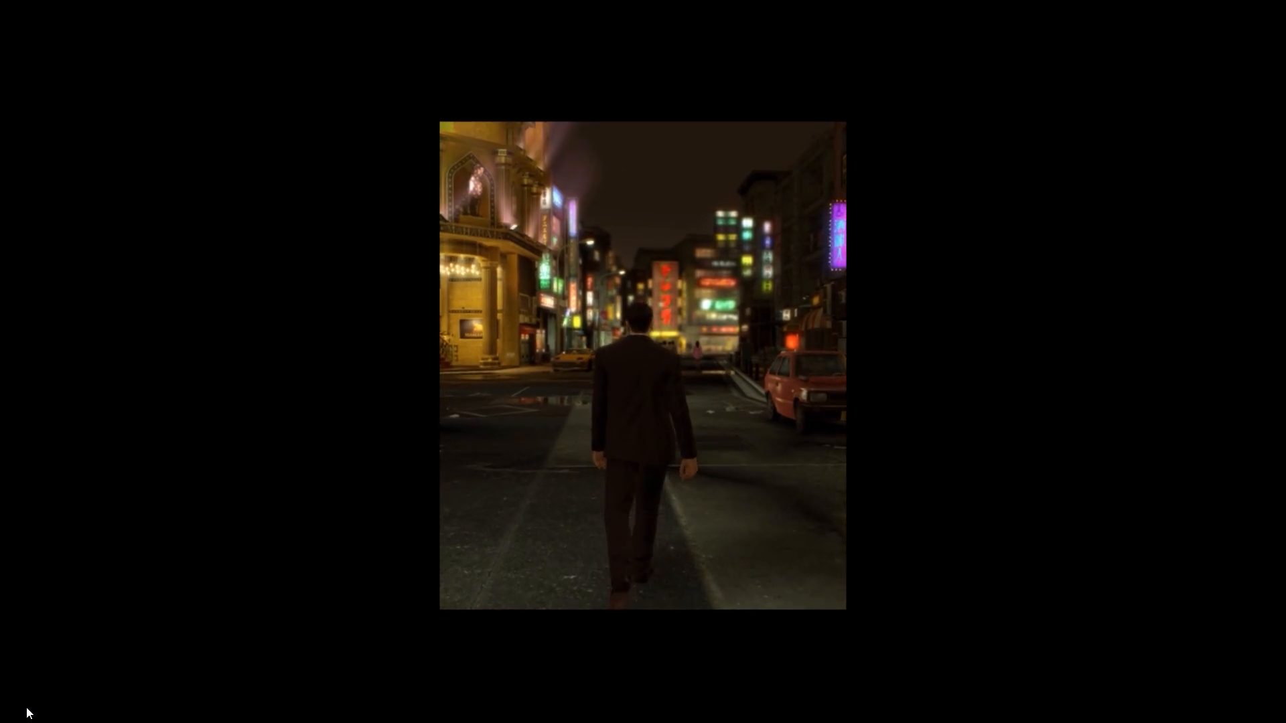
key(Escape)
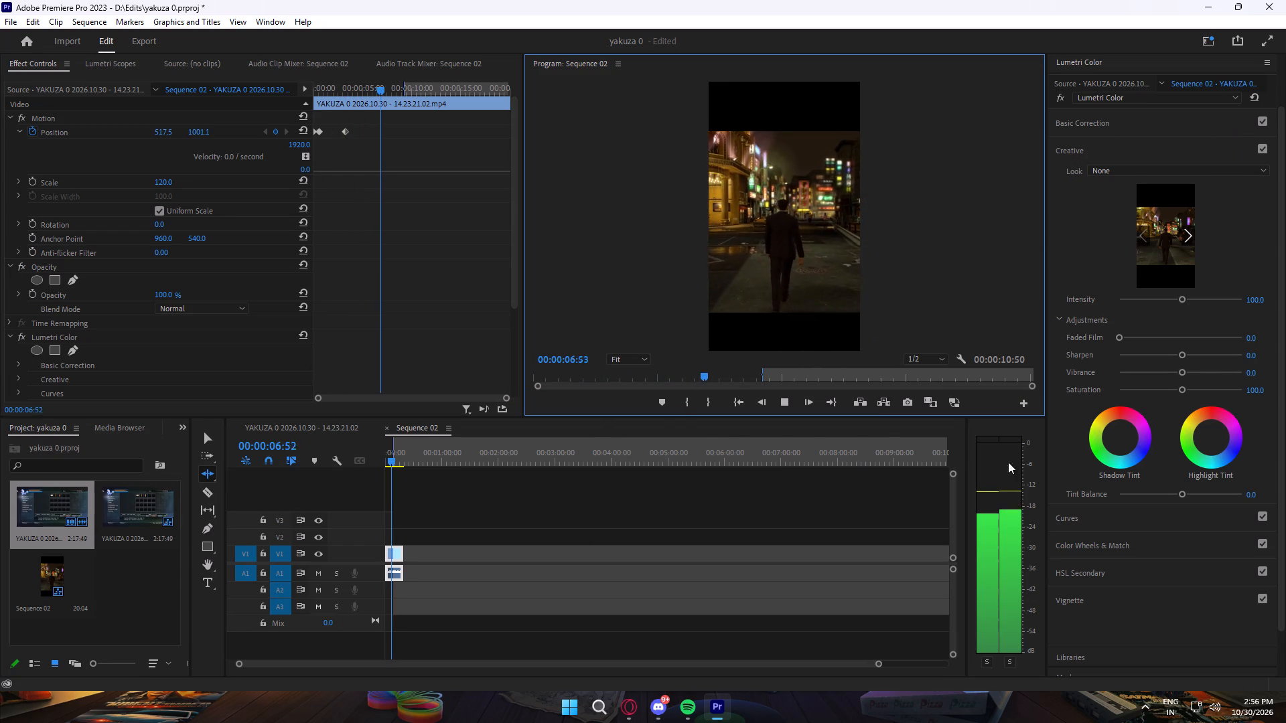
Move the playhead to 00:00:04:58 and set the clip's Basic Correction Temperature to 4.
click(1059, 320)
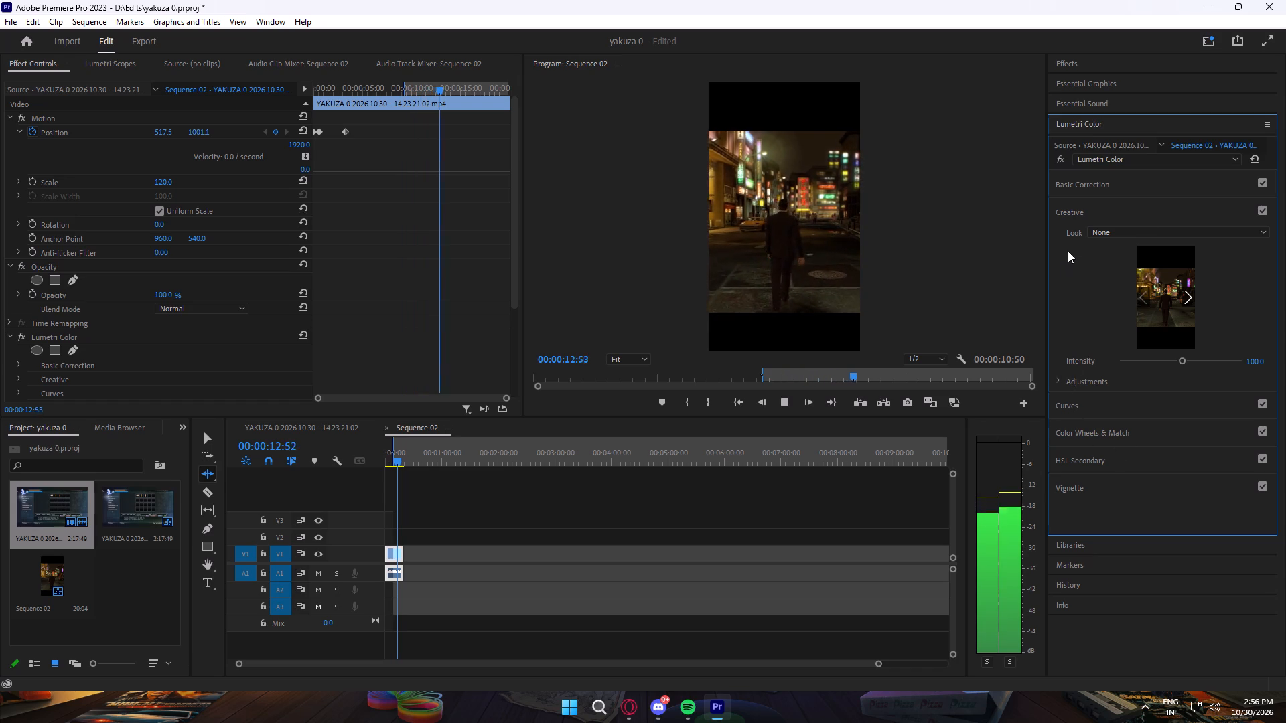
click(1050, 181)
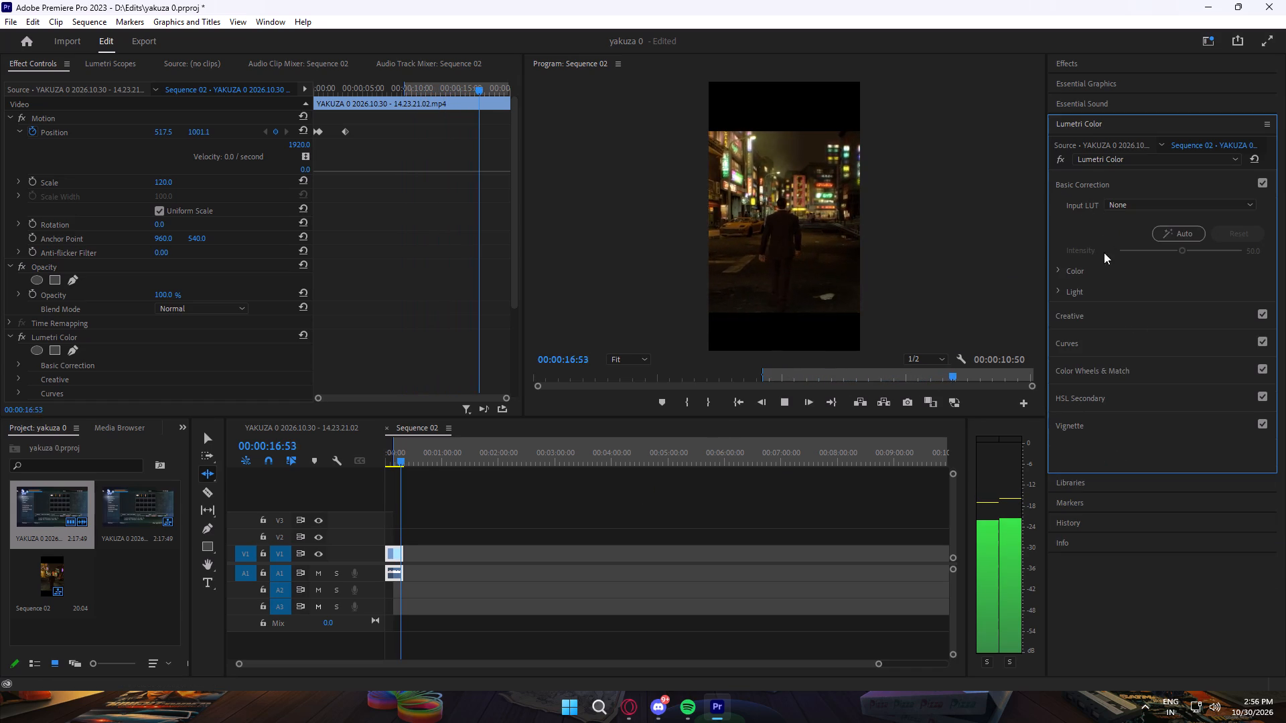
click(1063, 268)
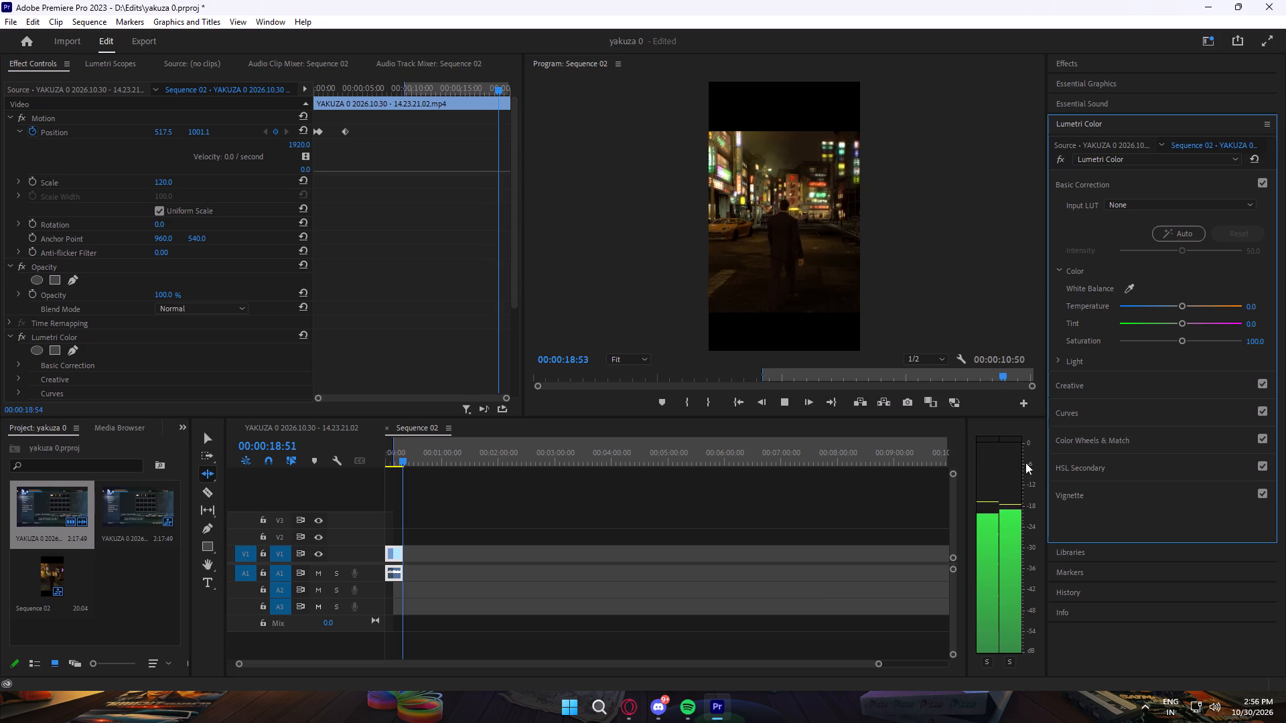
drag(410, 521, 388, 521)
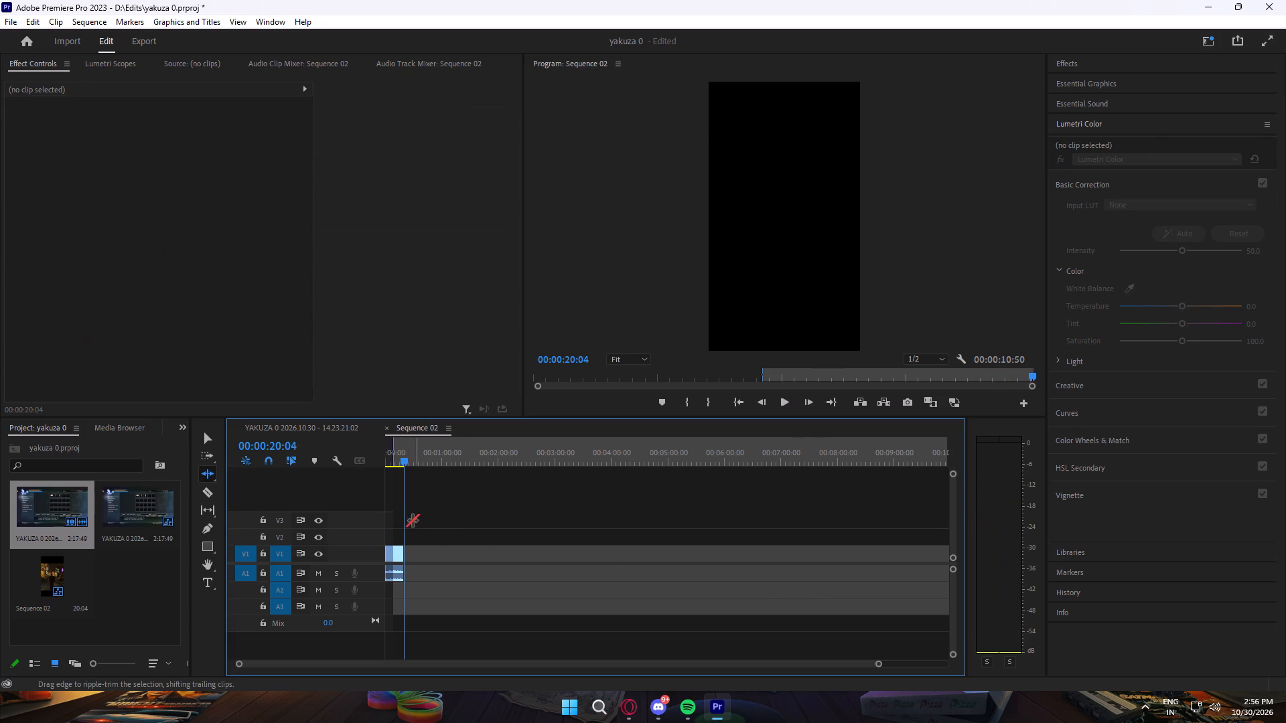
drag(405, 516, 390, 516)
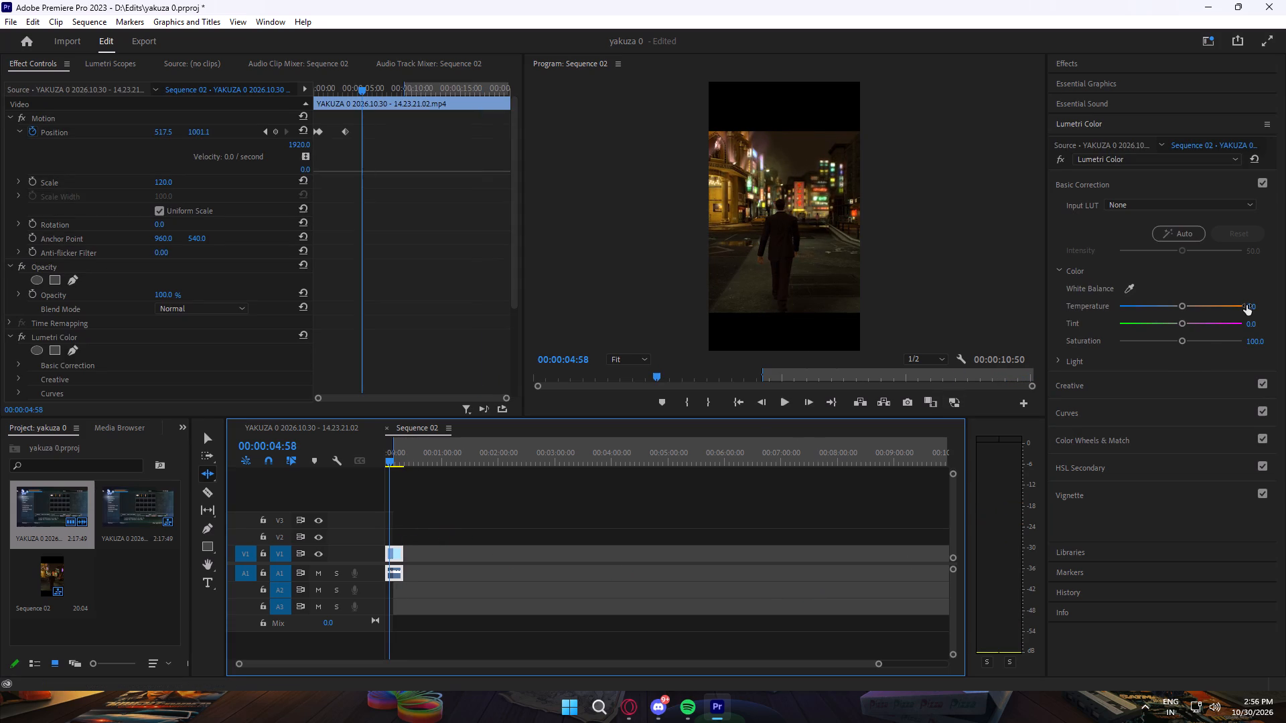
click(1254, 306)
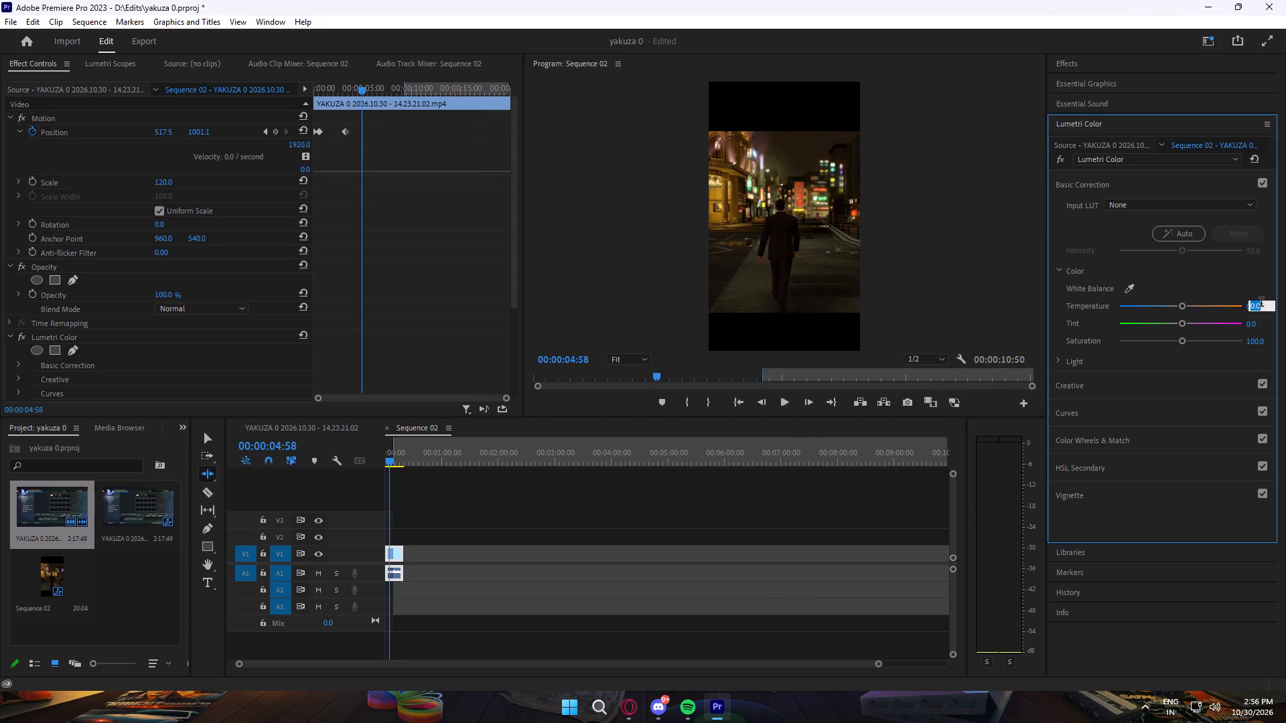
key(BackSpace)
key(4)
key(Return)
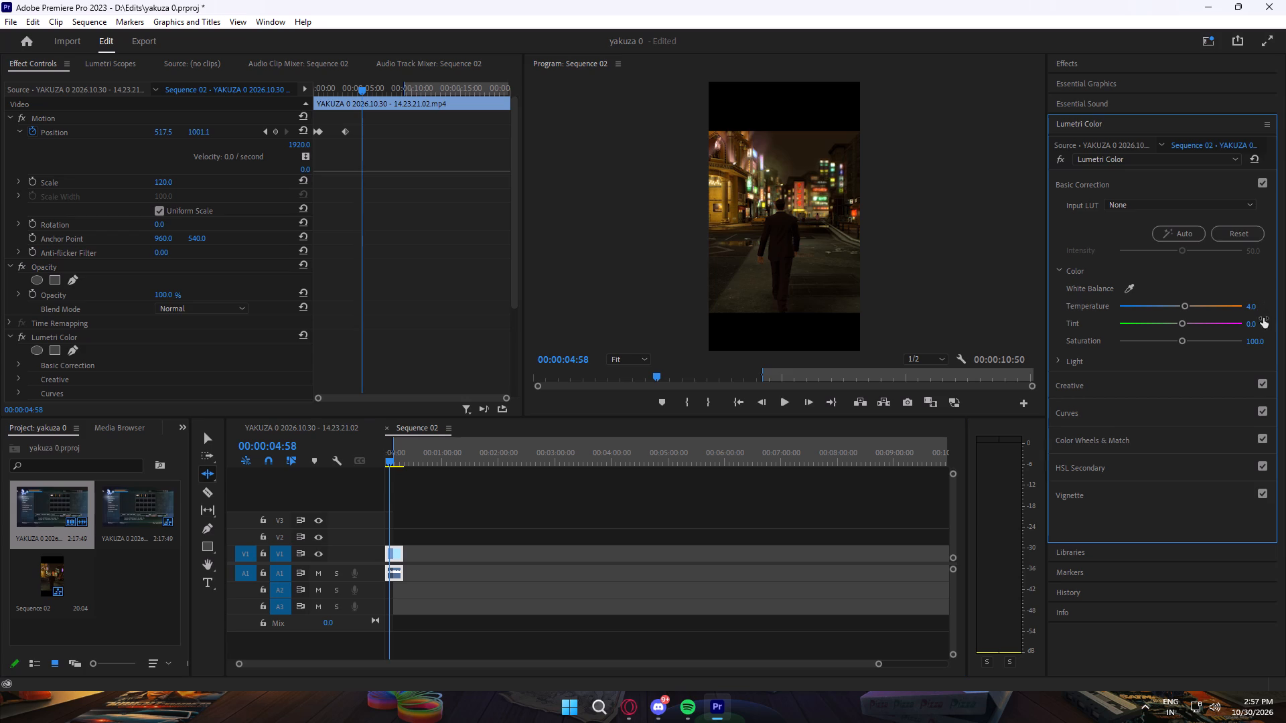
Set the clip's Basic Correction Tint to 5.
click(1251, 323)
key(BackSpace)
key(3)
key(BackSpace)
key(5)
key(Return)
Set the clip's Basic Correction Exposure to -0.1 and Contrast to 10.
click(1058, 361)
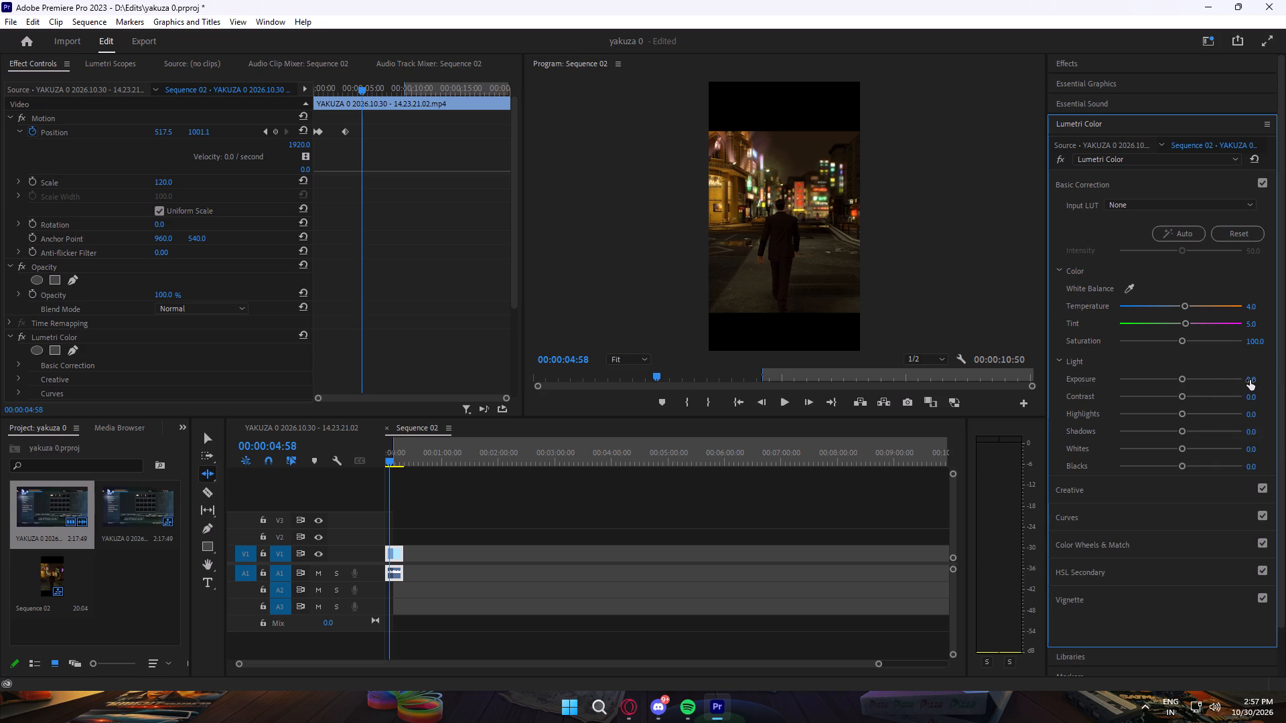
click(1256, 380)
key(BackSpace)
key(minus)
text(0.1)
key(Return)
click(1255, 400)
key(BackSpace)
text(10)
key(Return)
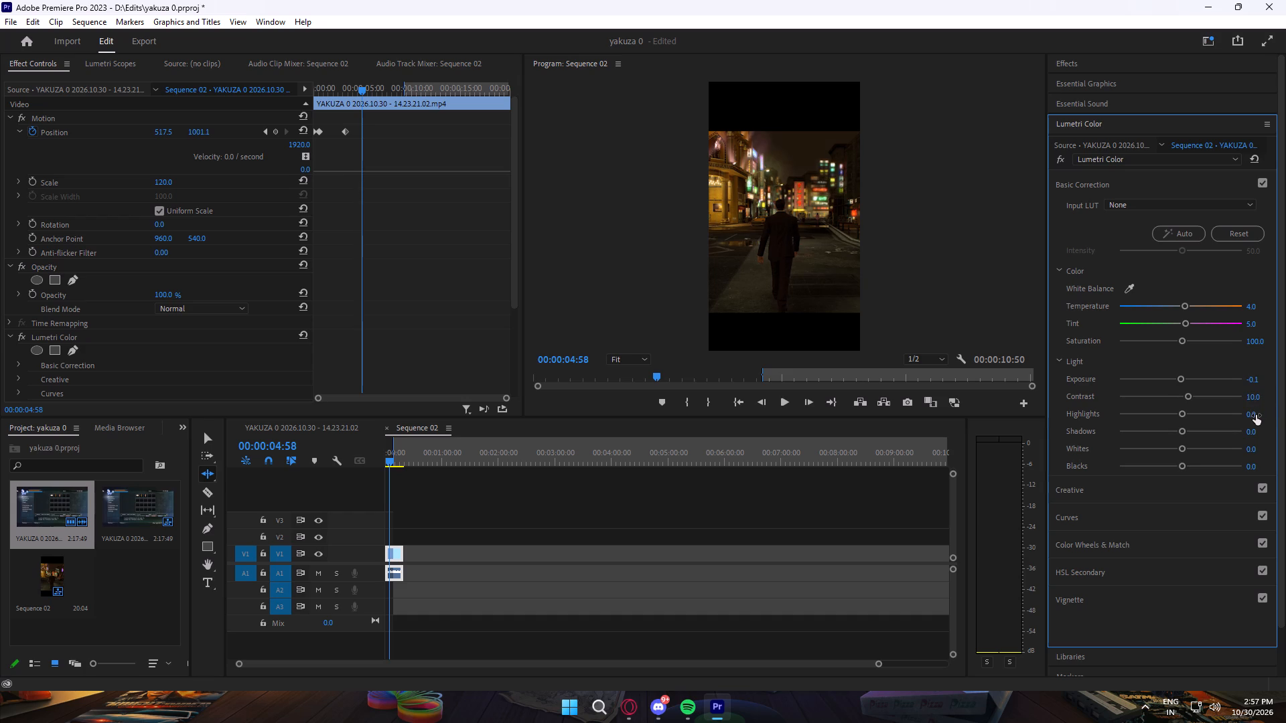
Set the clip's Basic Correction Highlights to -25 and Shadows to 5.
click(1256, 415)
key(BackSpace)
text(-25)
key(Return)
click(1251, 432)
key(BackSpace)
key(5)
key(Return)
Set the clip's Basic Correction Whites to -5.
click(1251, 447)
key(BackSpace)
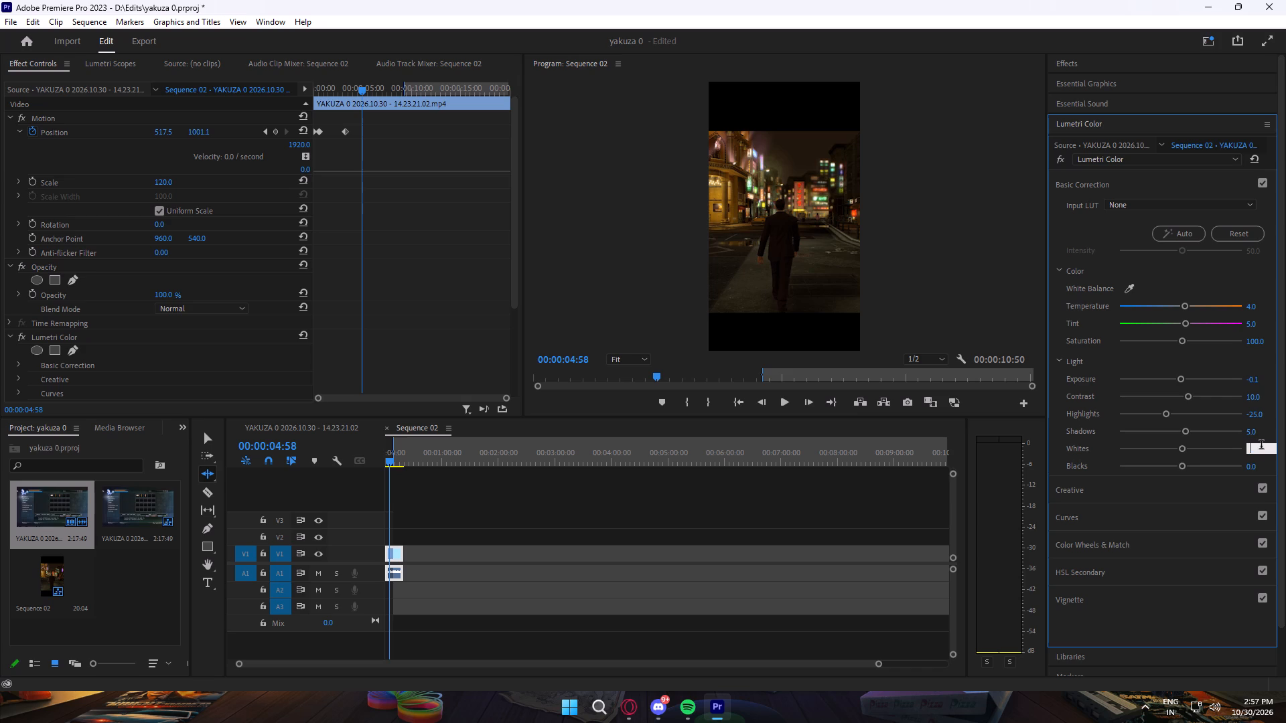
text(-5)
key(Return)
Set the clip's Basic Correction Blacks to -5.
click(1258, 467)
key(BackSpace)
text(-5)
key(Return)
Play the sequence onward in full screen to examine the new color and light corrections.
click(1258, 42)
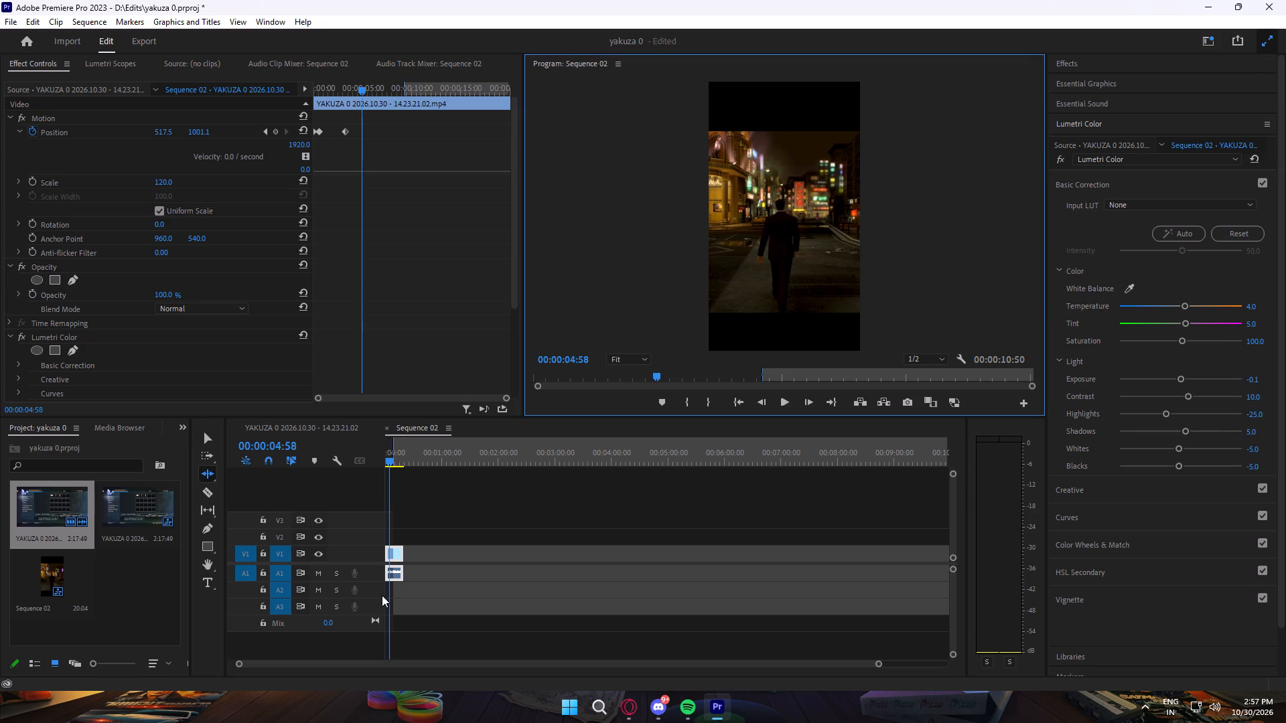
key(space)
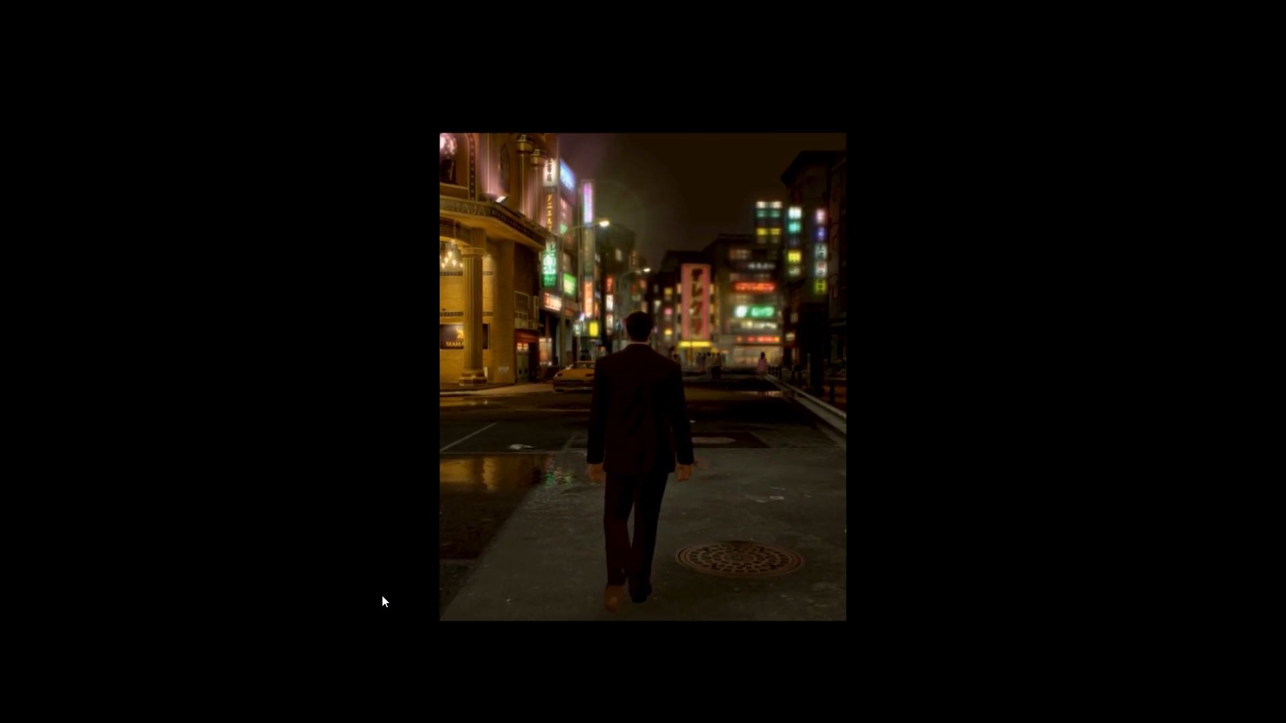
key(Escape)
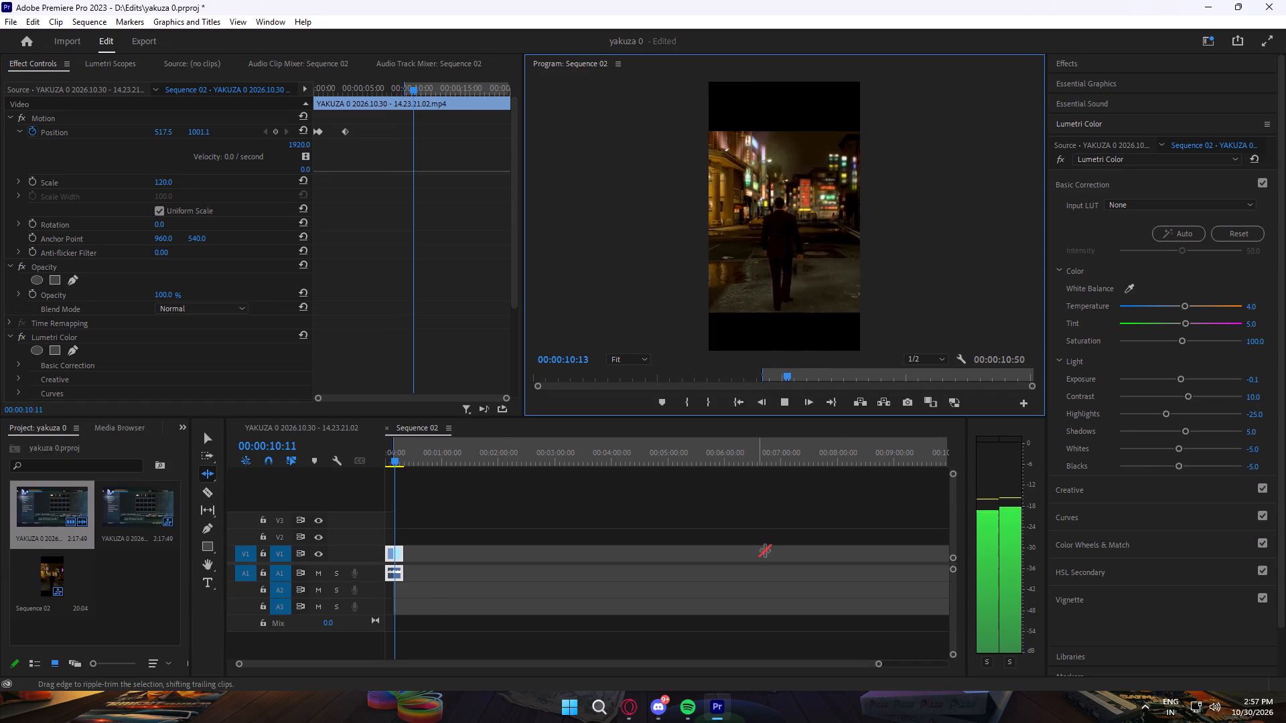
Set the clip's Basic Correction Blacks to 0.
click(1259, 464)
key(BackSpace)
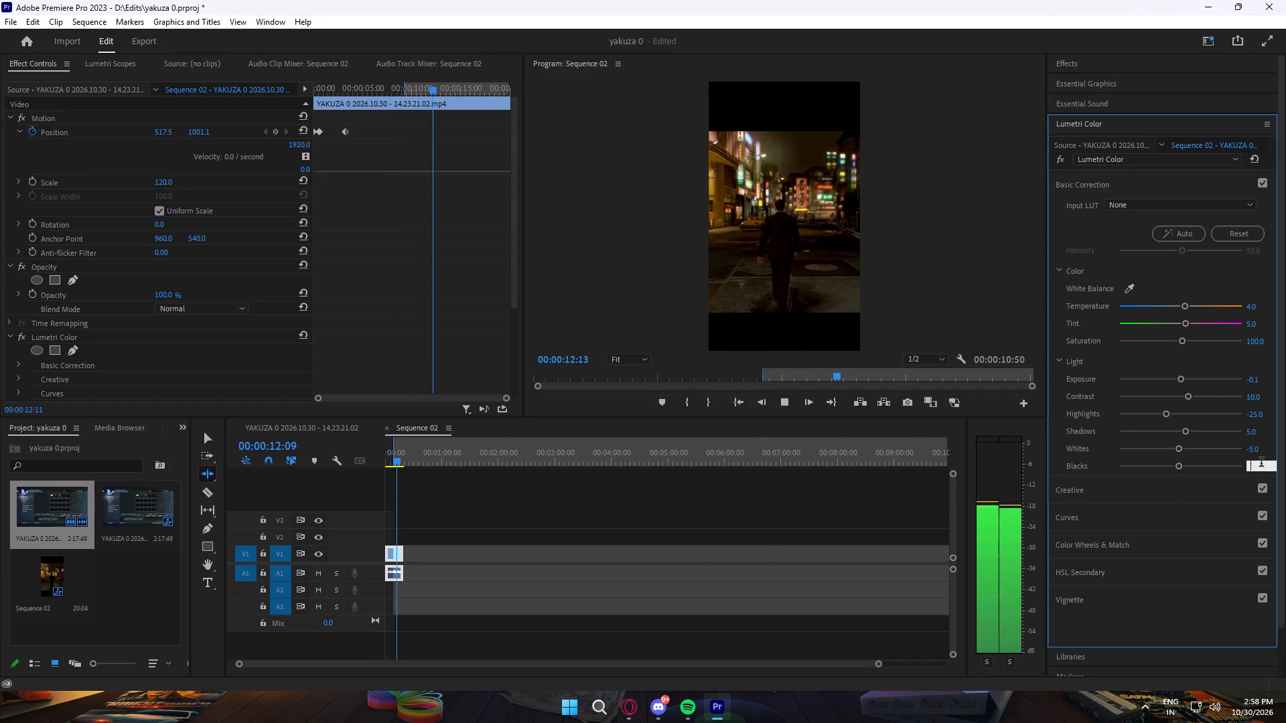
key(0)
key(Return)
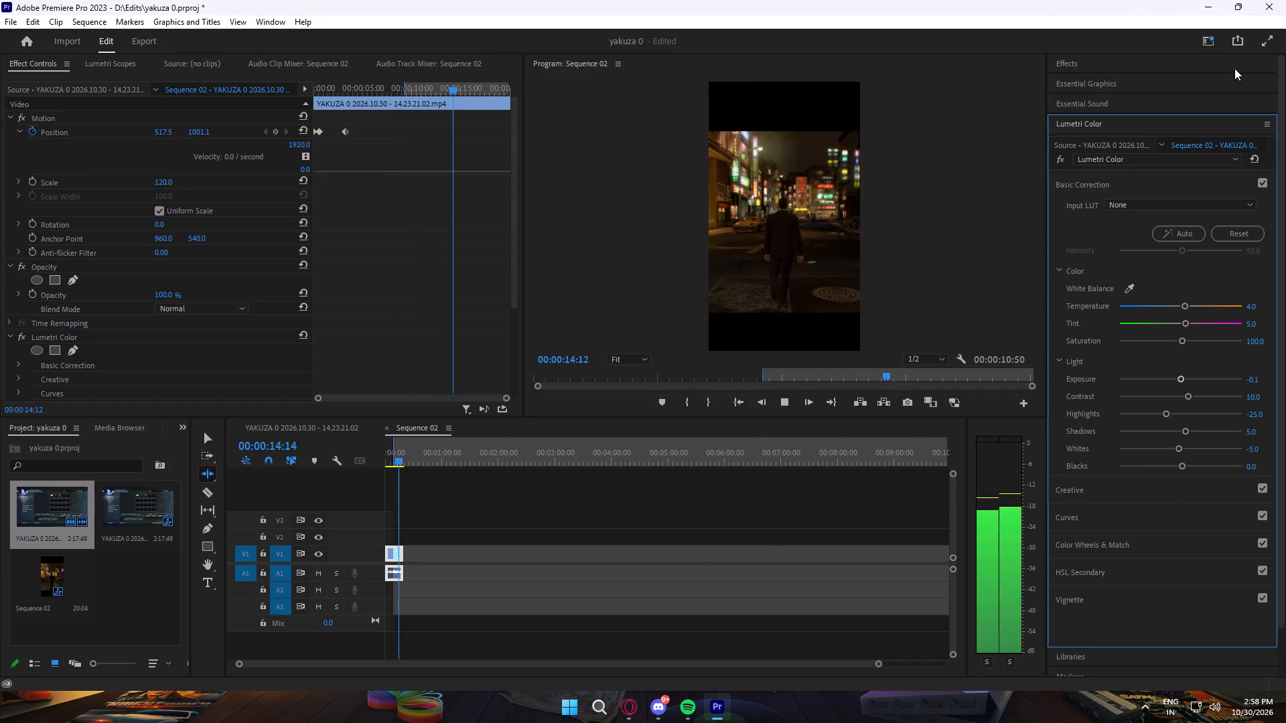
Examine the playing sequence in full screen to judge the Blacks setting.
click(1266, 36)
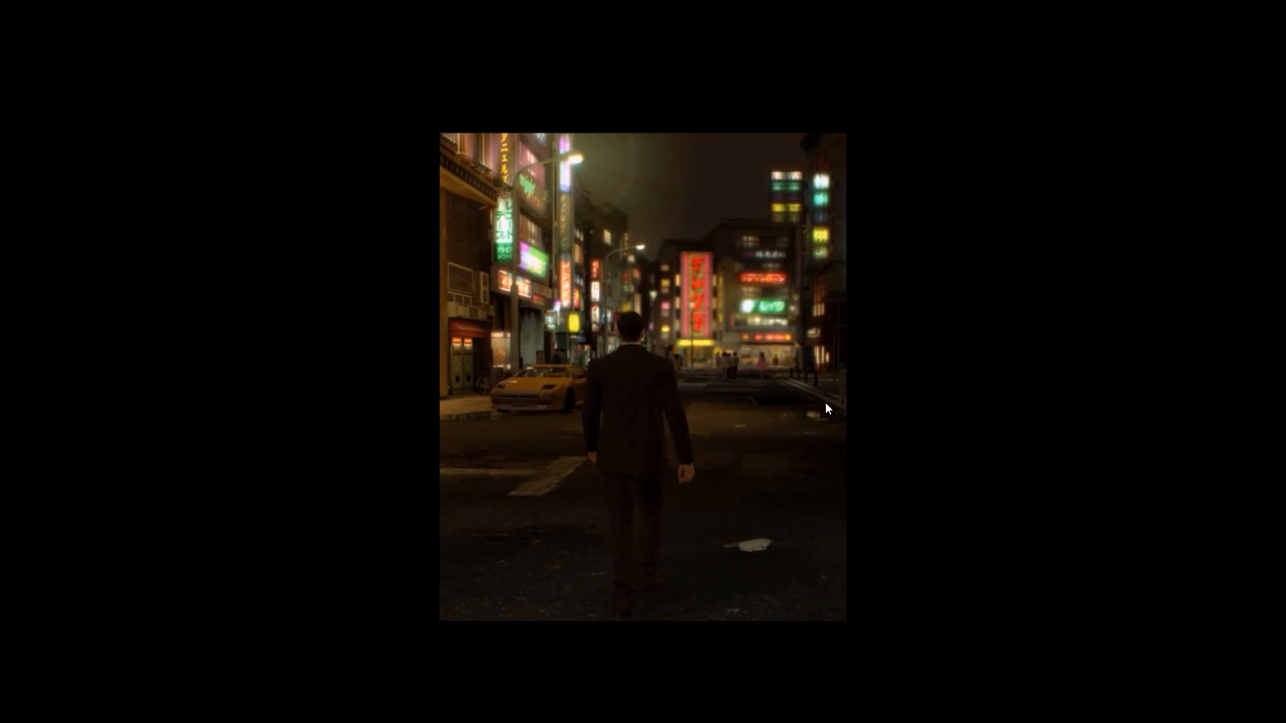
key(Escape)
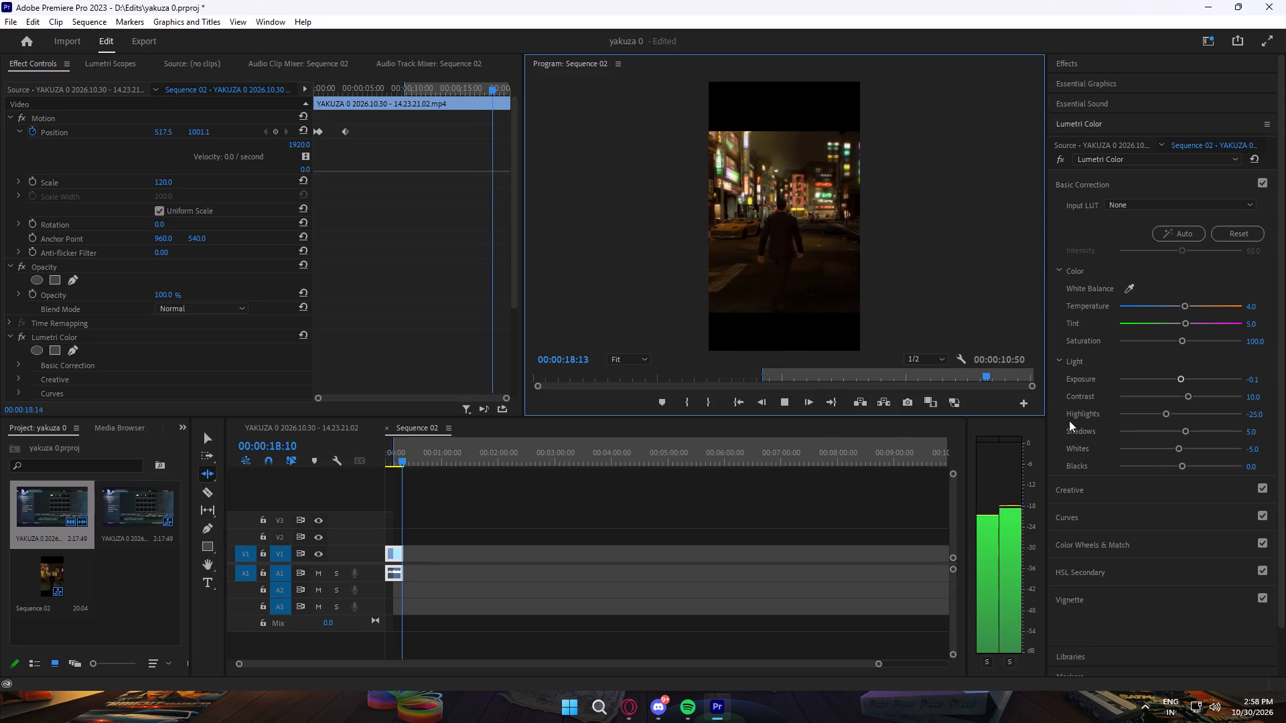
Set the clip's Basic Correction Blacks to 1.
click(1255, 466)
key(BackSpace)
key(1)
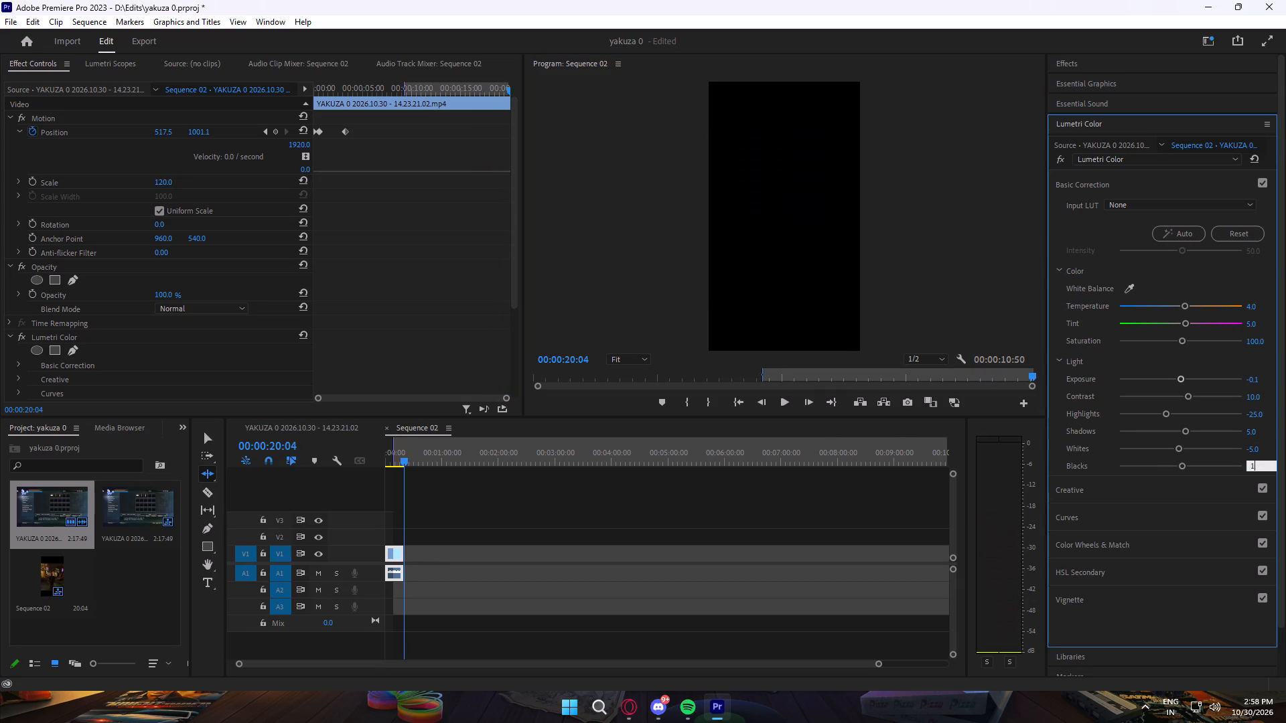
key(Return)
Play the sequence from its beginning in full screen to examine the adjusted blacks.
drag(414, 503, 408, 503)
drag(407, 503, 374, 505)
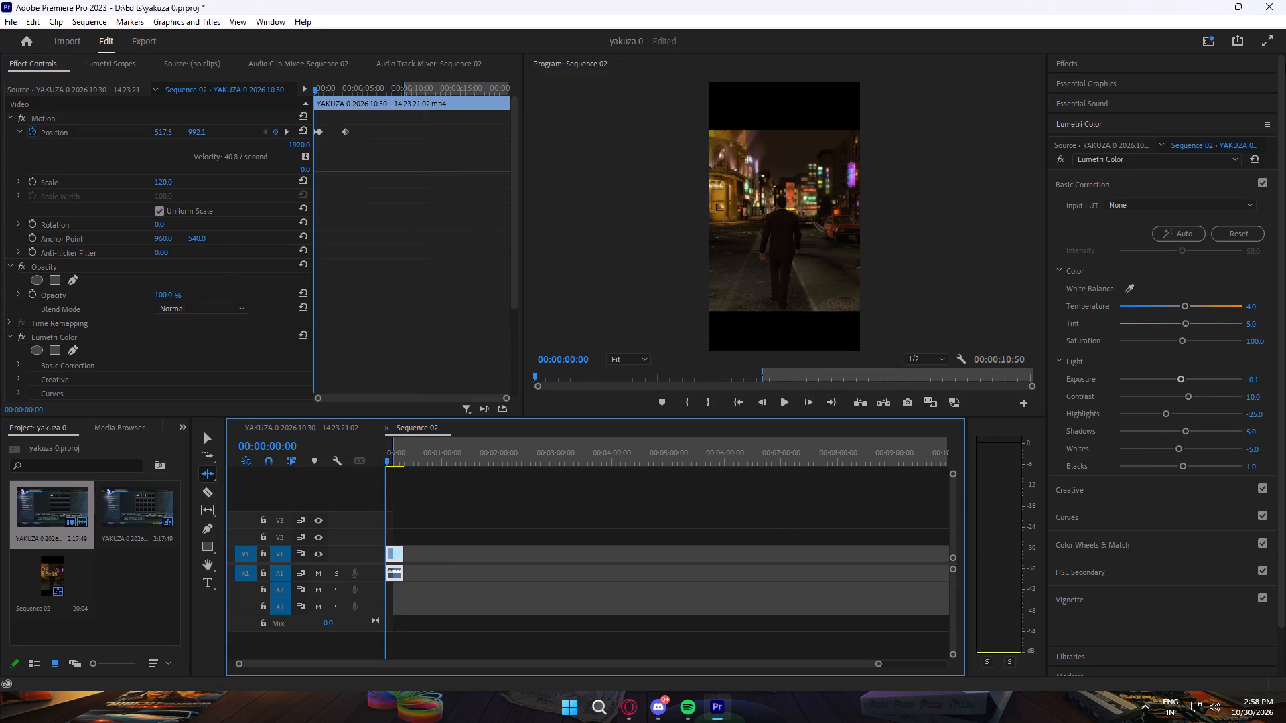
click(1265, 42)
key(space)
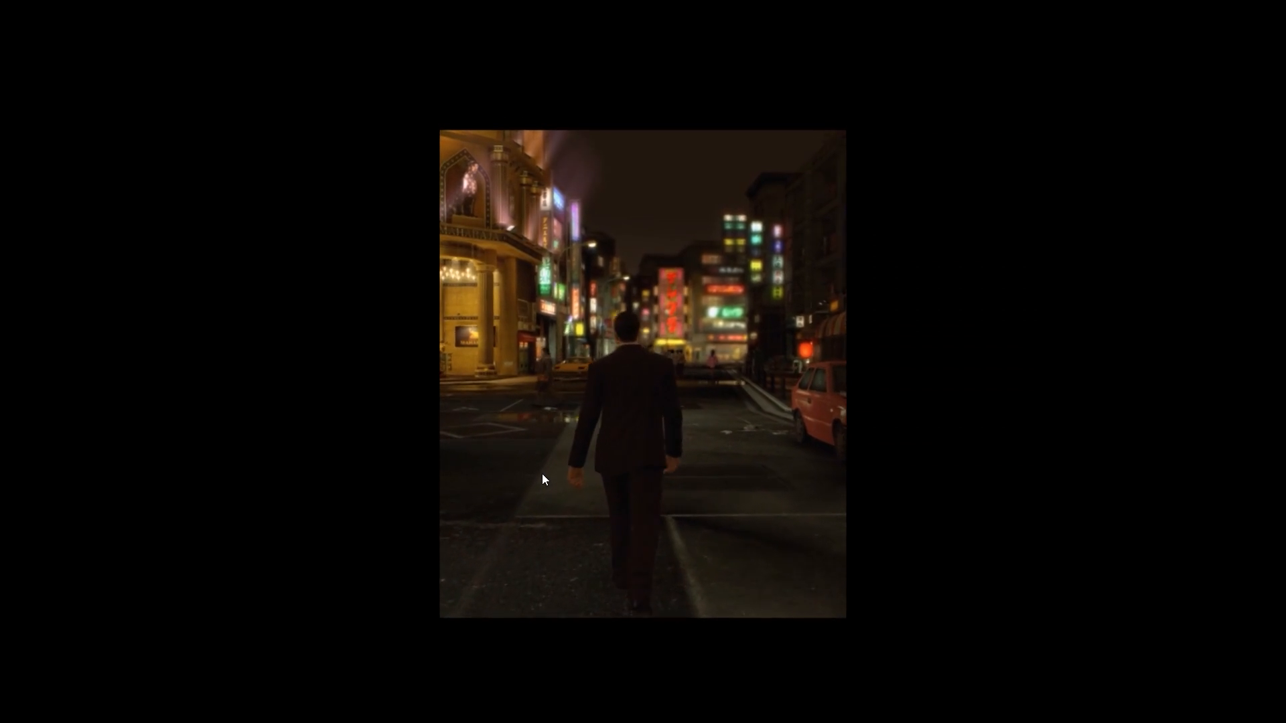
key(Escape)
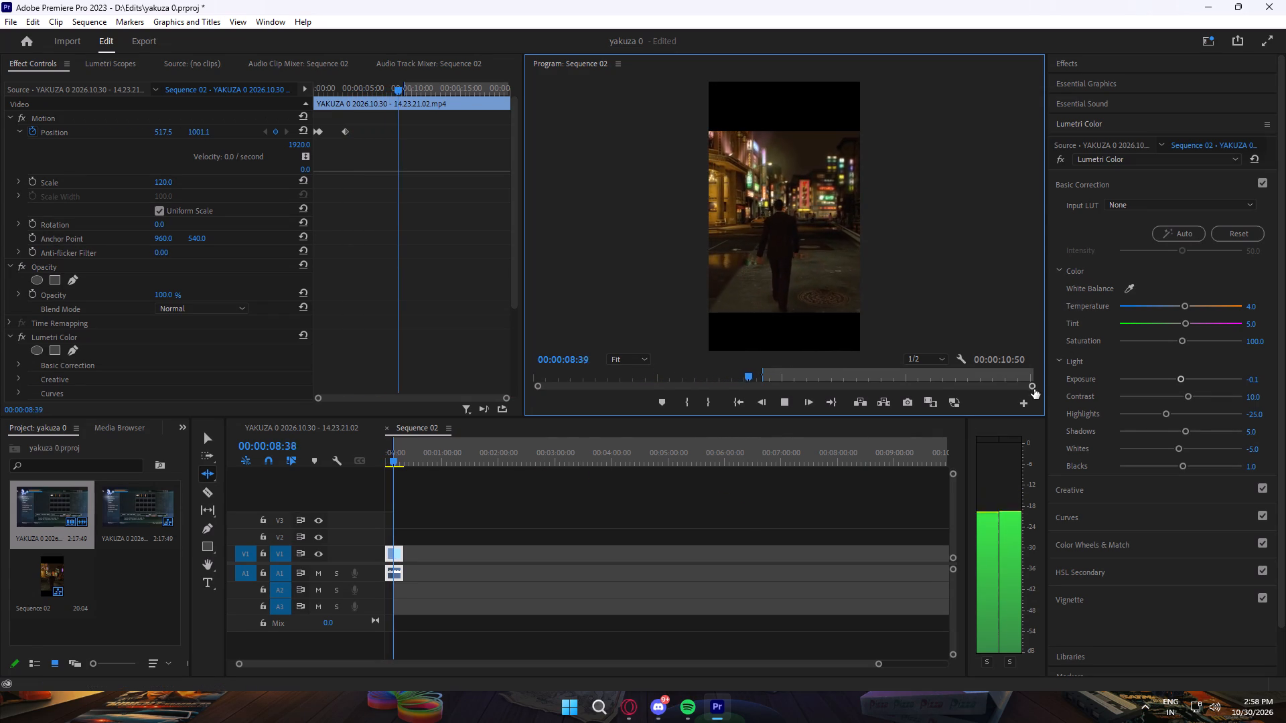
With the playhead at 00:00:04:15, set Sharpen to 5 in the clip's Creative adjustments.
click(1060, 270)
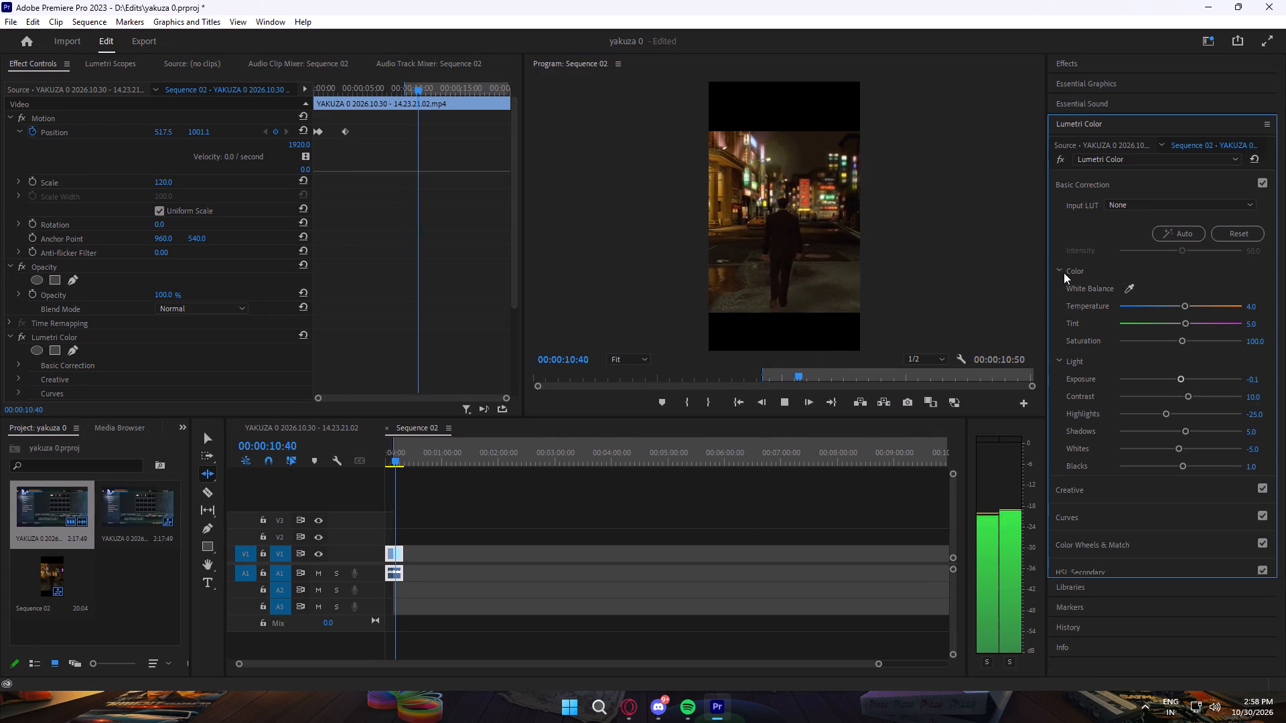
click(1062, 292)
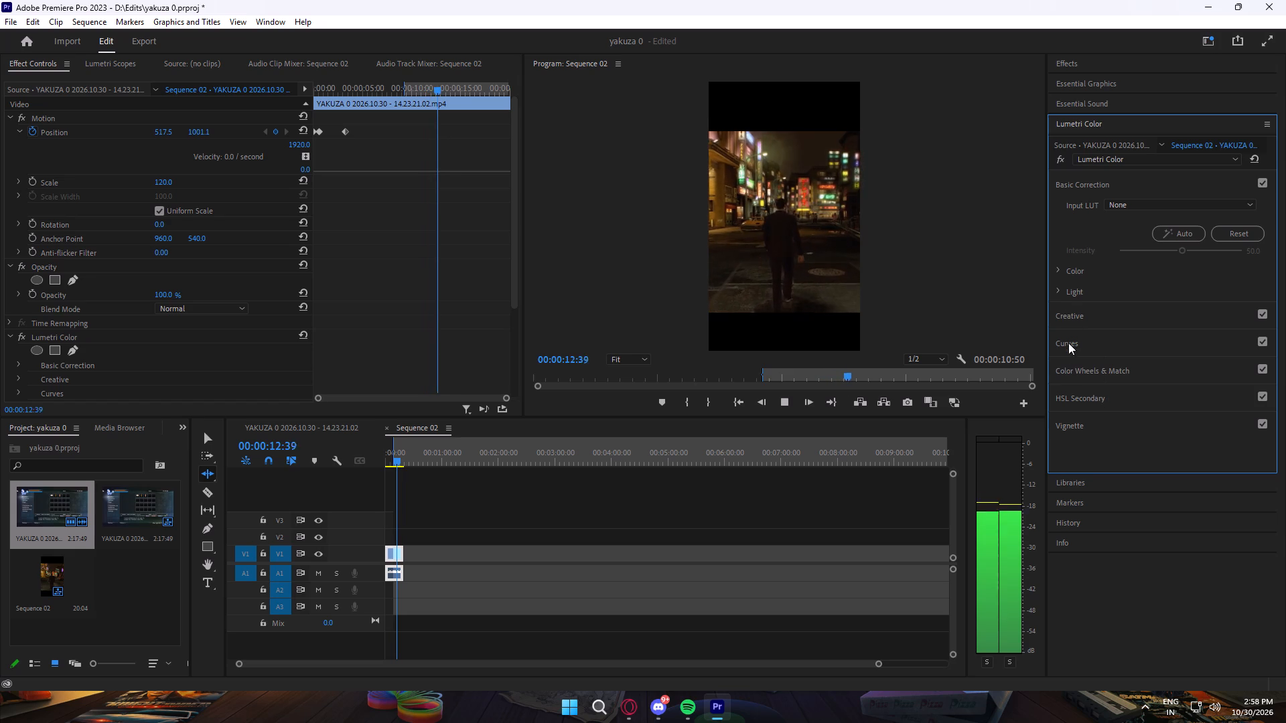
click(1058, 317)
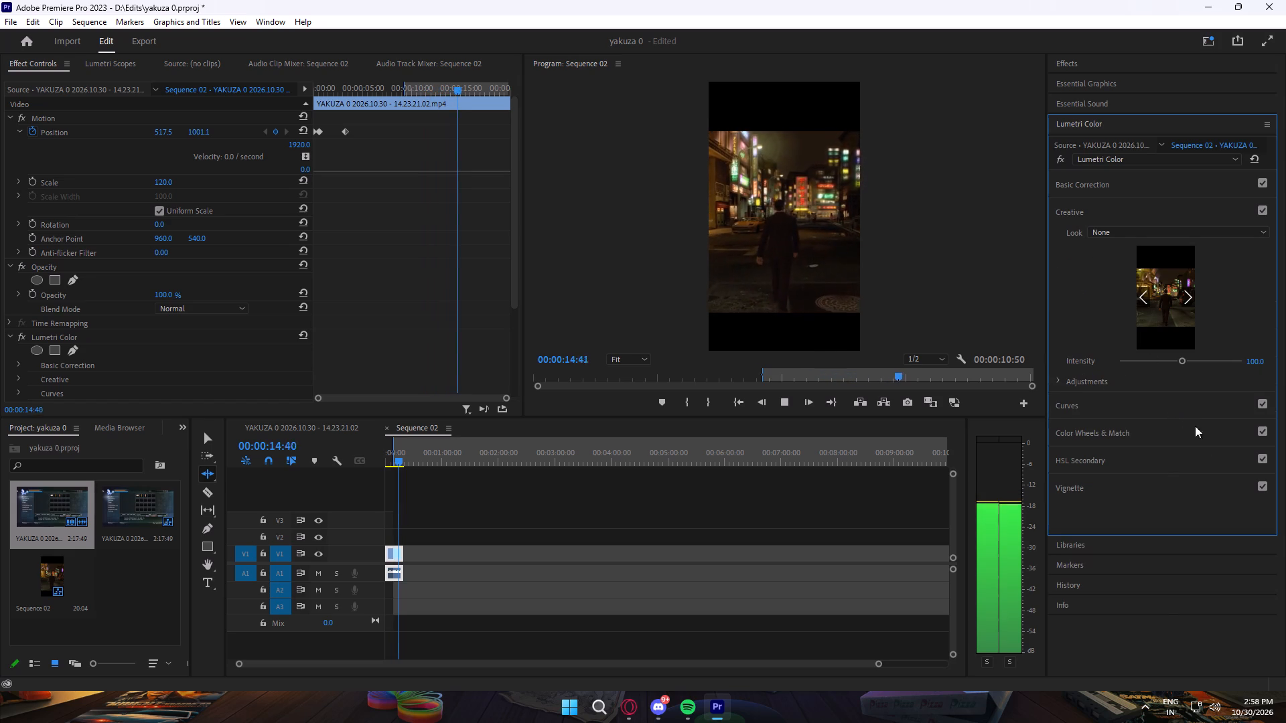
click(1053, 381)
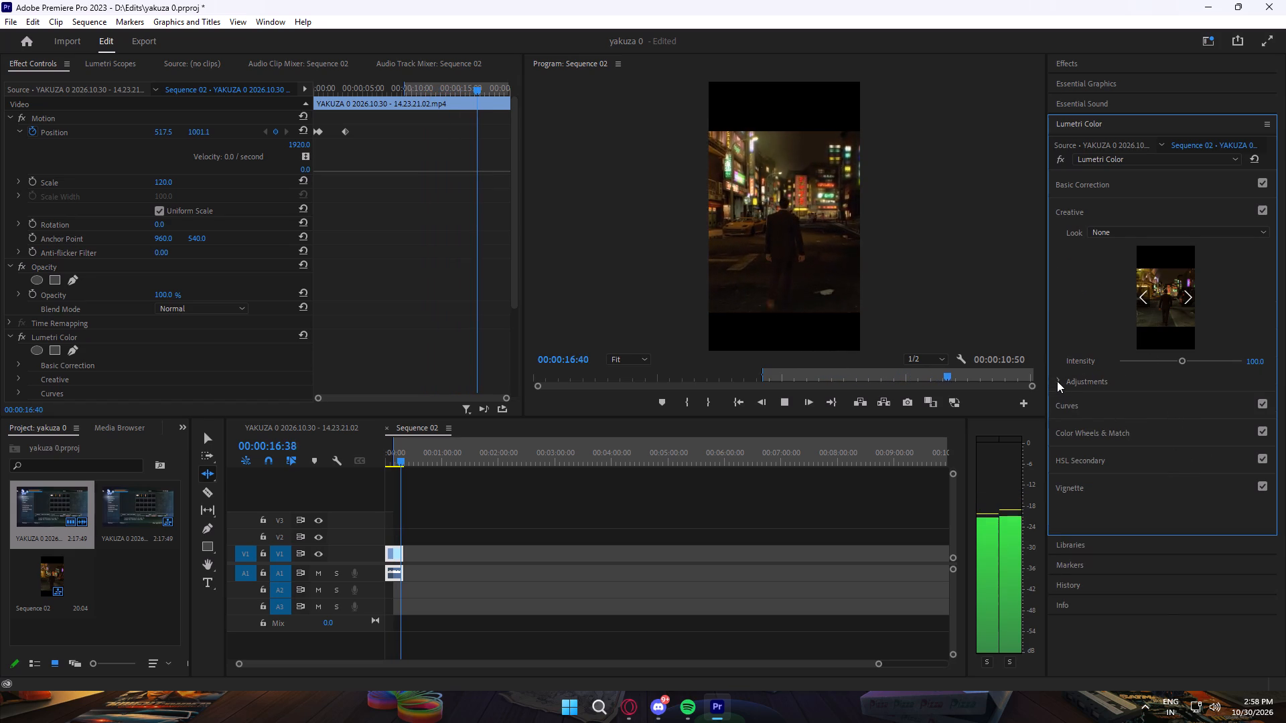
click(1059, 381)
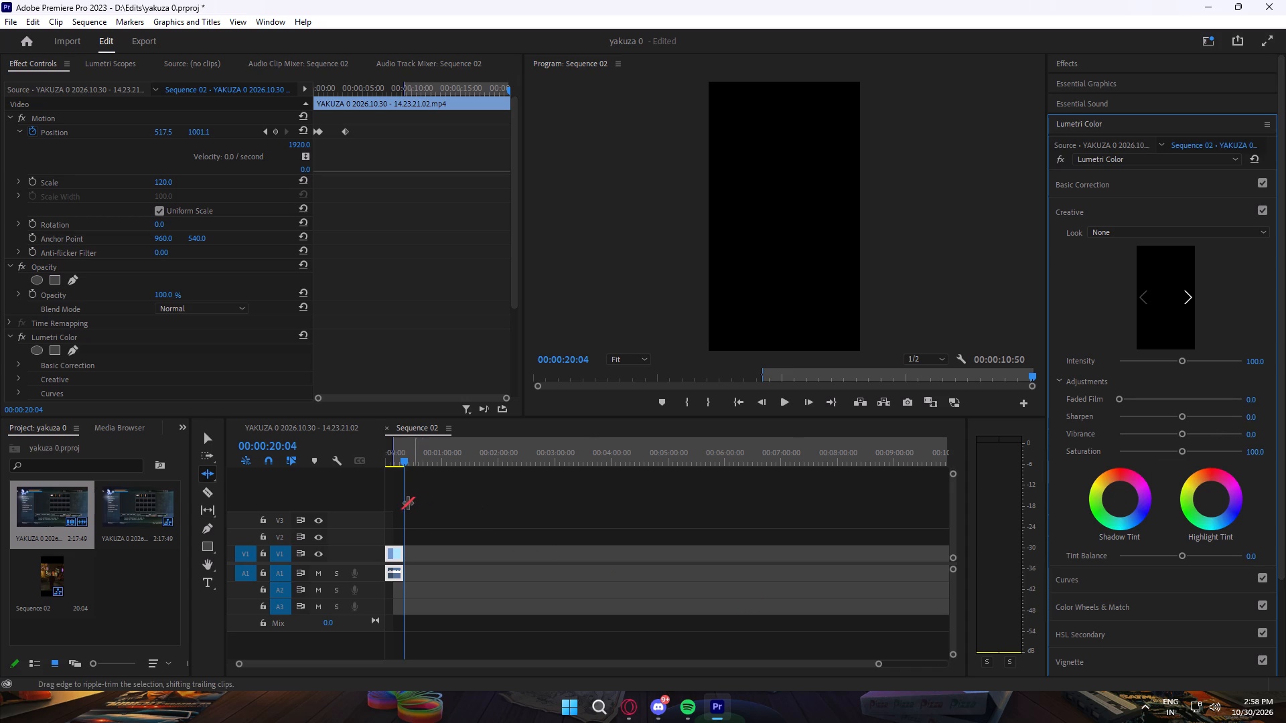
drag(411, 503, 391, 505)
drag(404, 504, 389, 505)
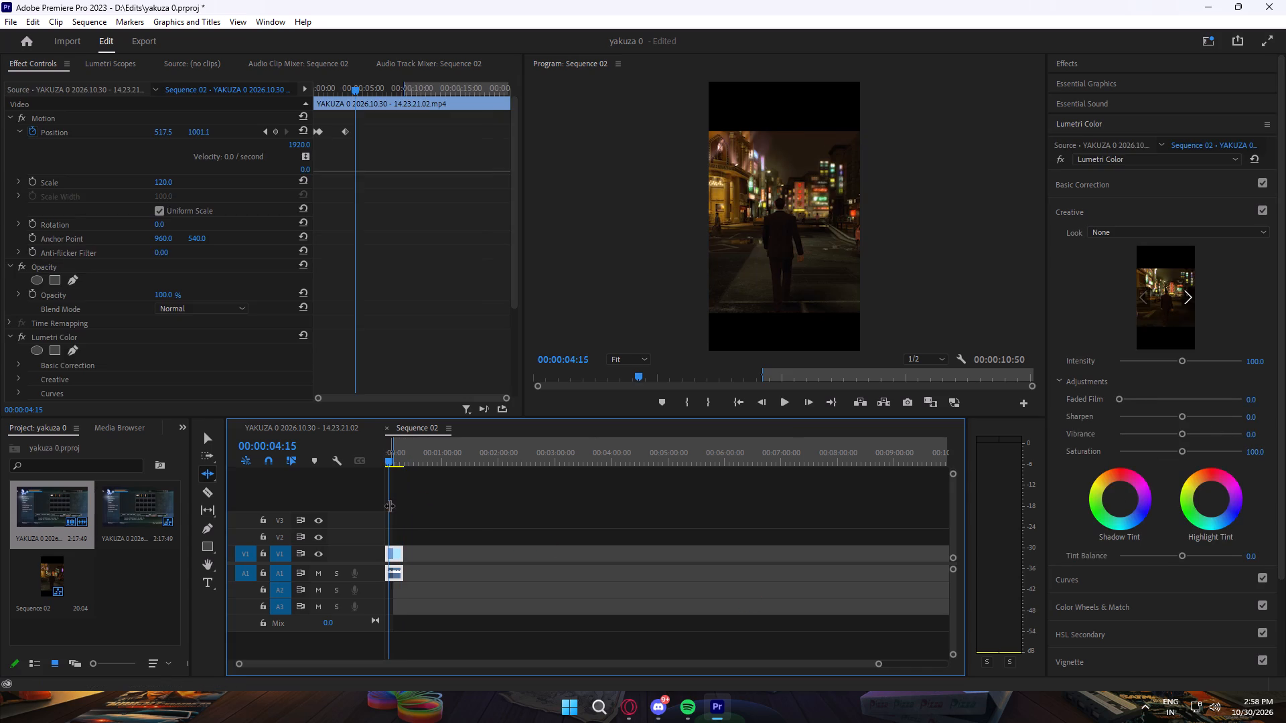
click(1258, 418)
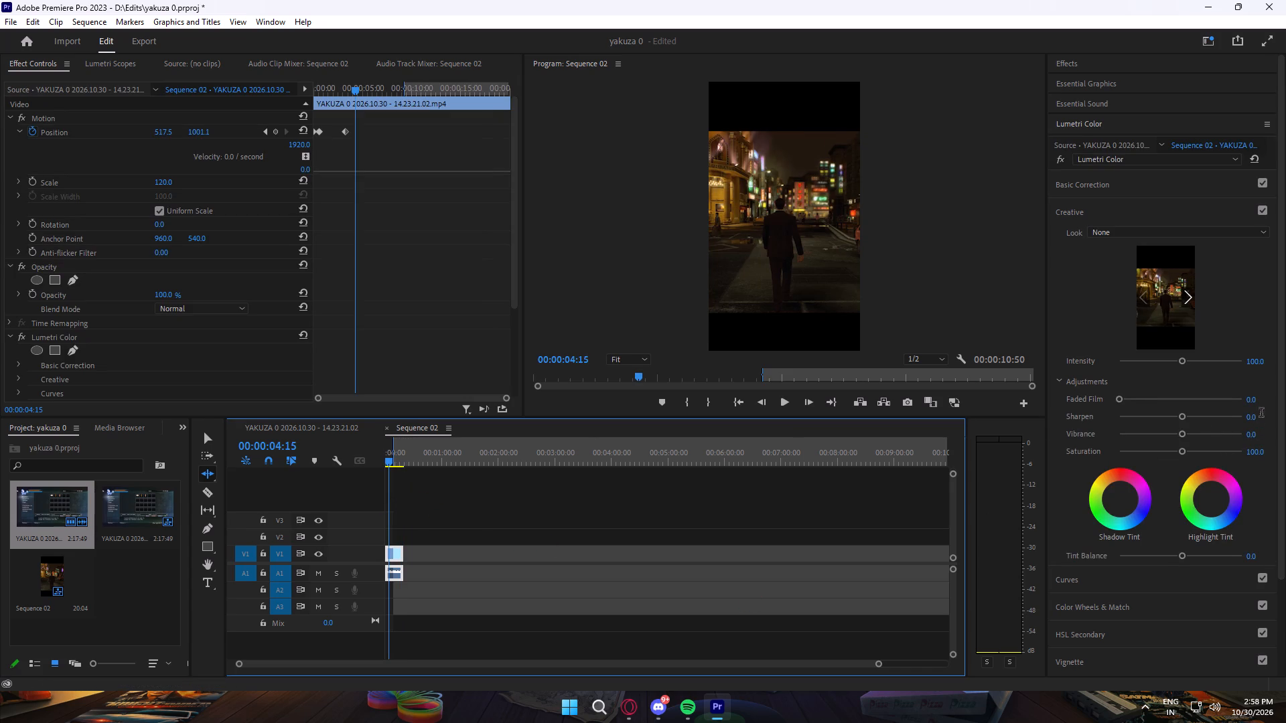
key(BackSpace)
key(5)
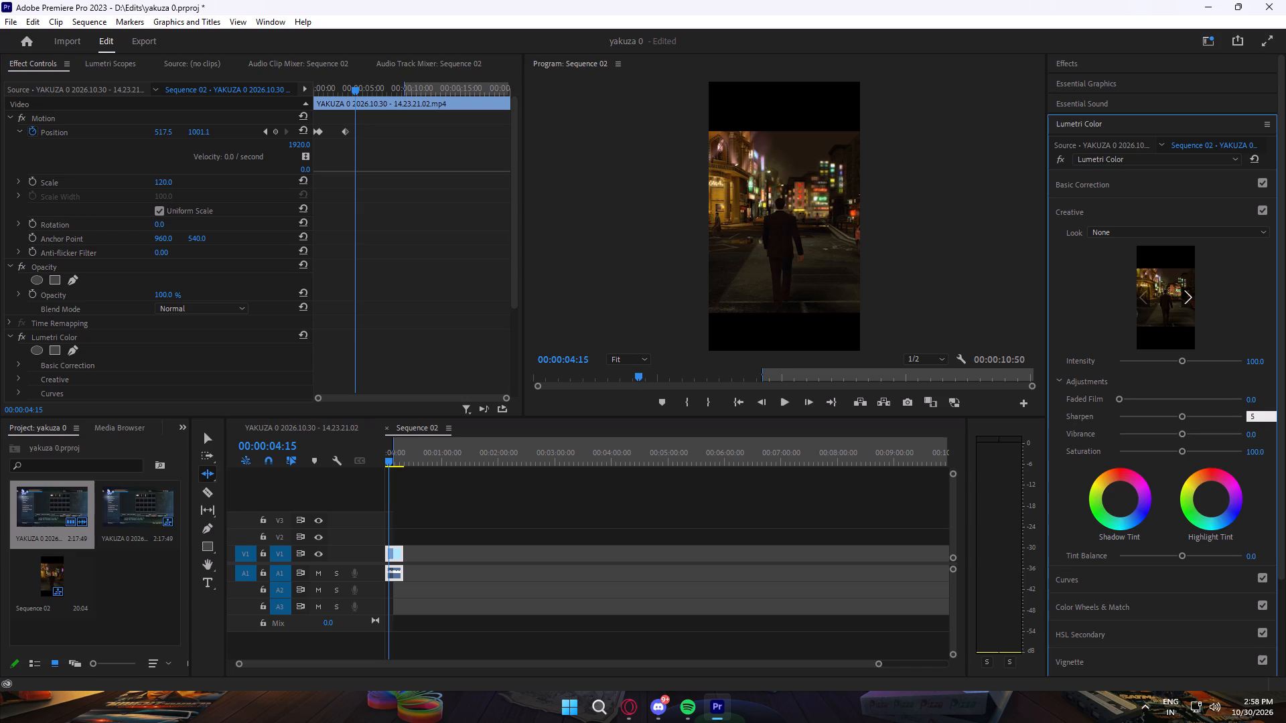
key(Return)
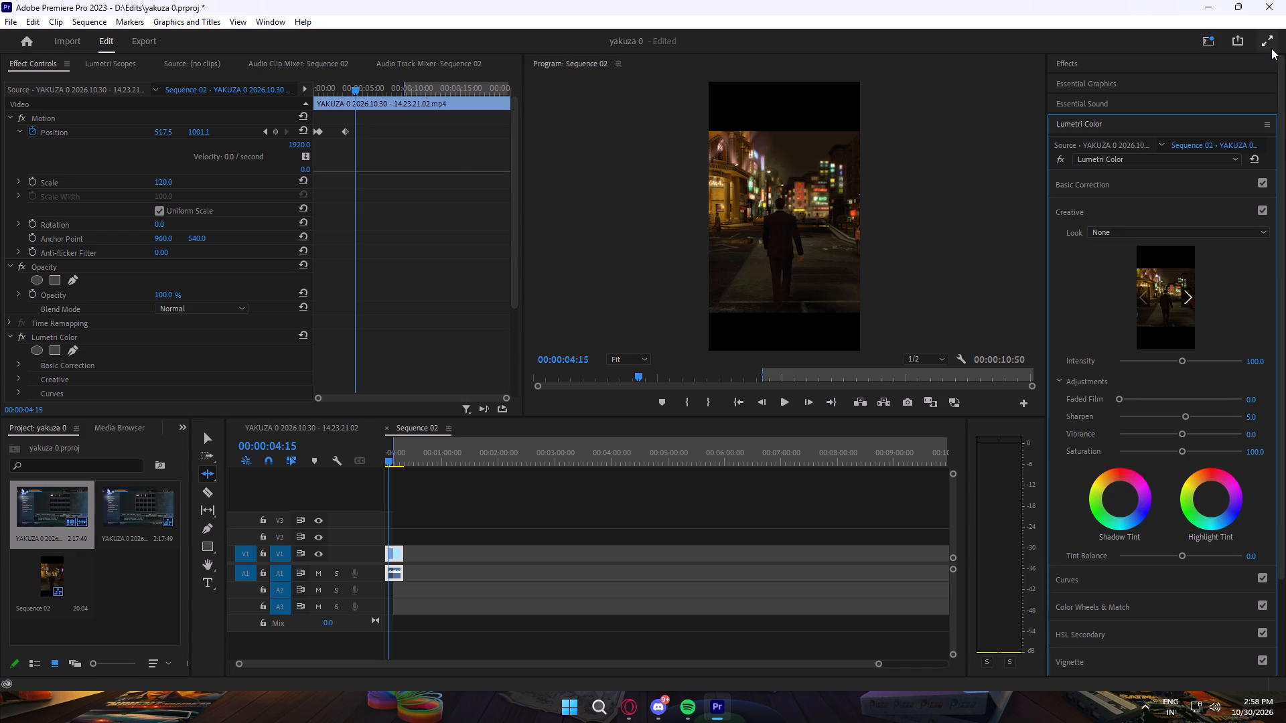
Examine the sharpened frame in full screen.
click(1268, 46)
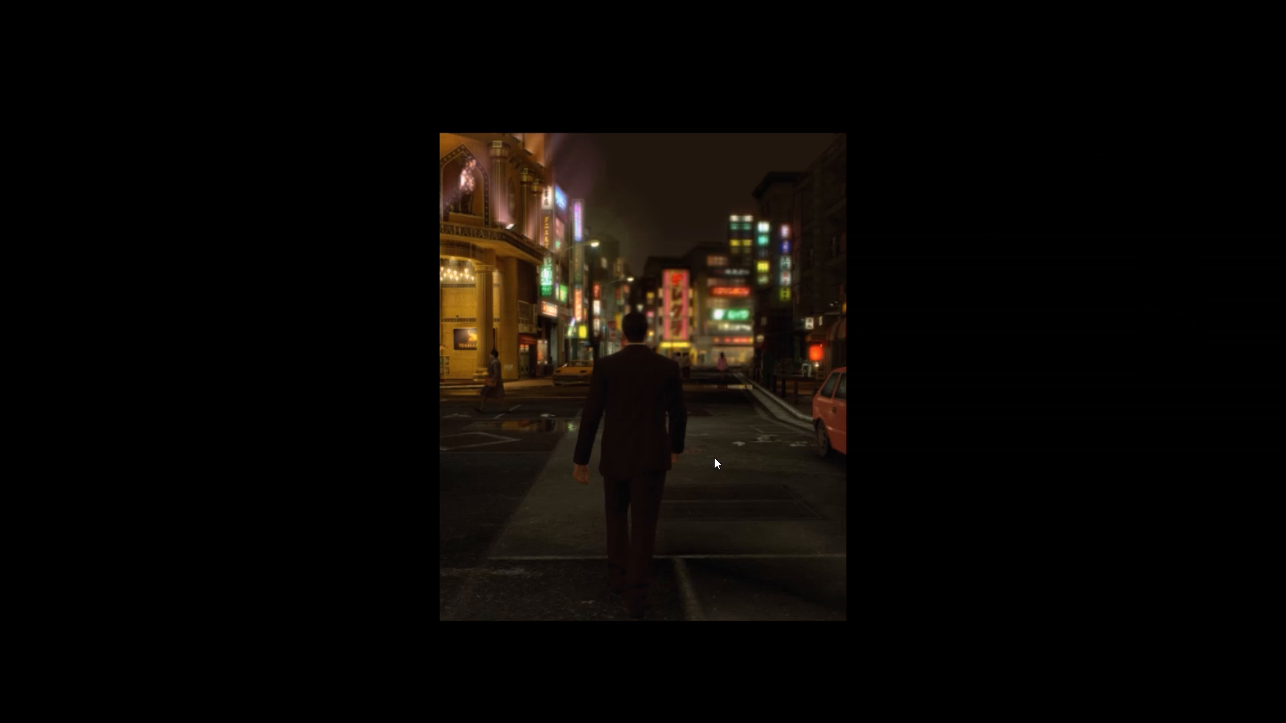
key(Escape)
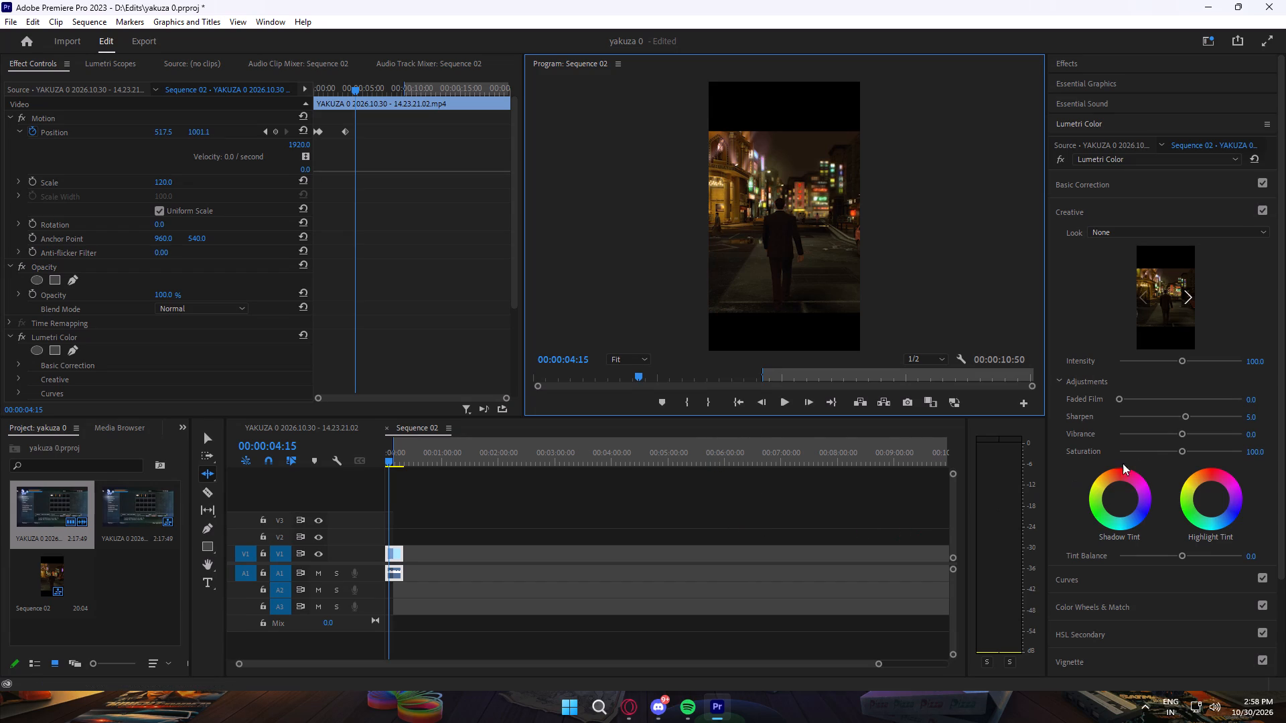
Try lower and higher Creative Vibrance values on the clip, settling on about 22.8.
drag(1183, 428, 1151, 436)
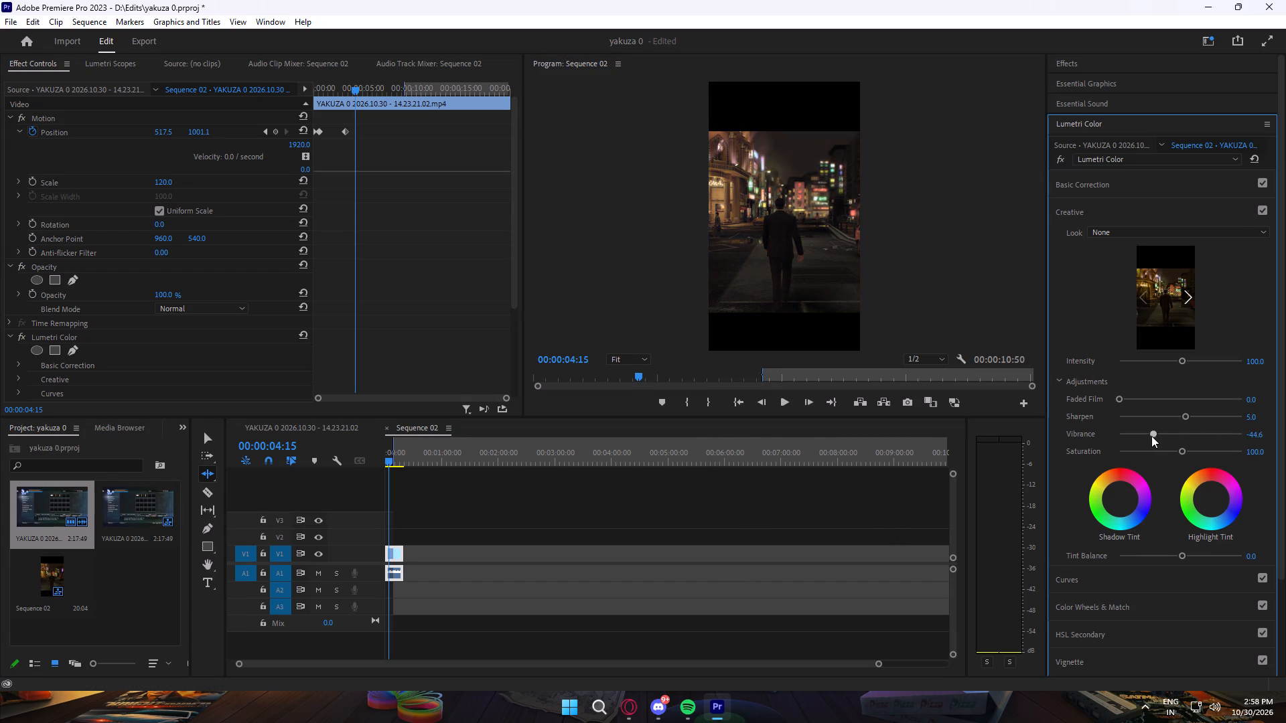
drag(1151, 436, 1204, 434)
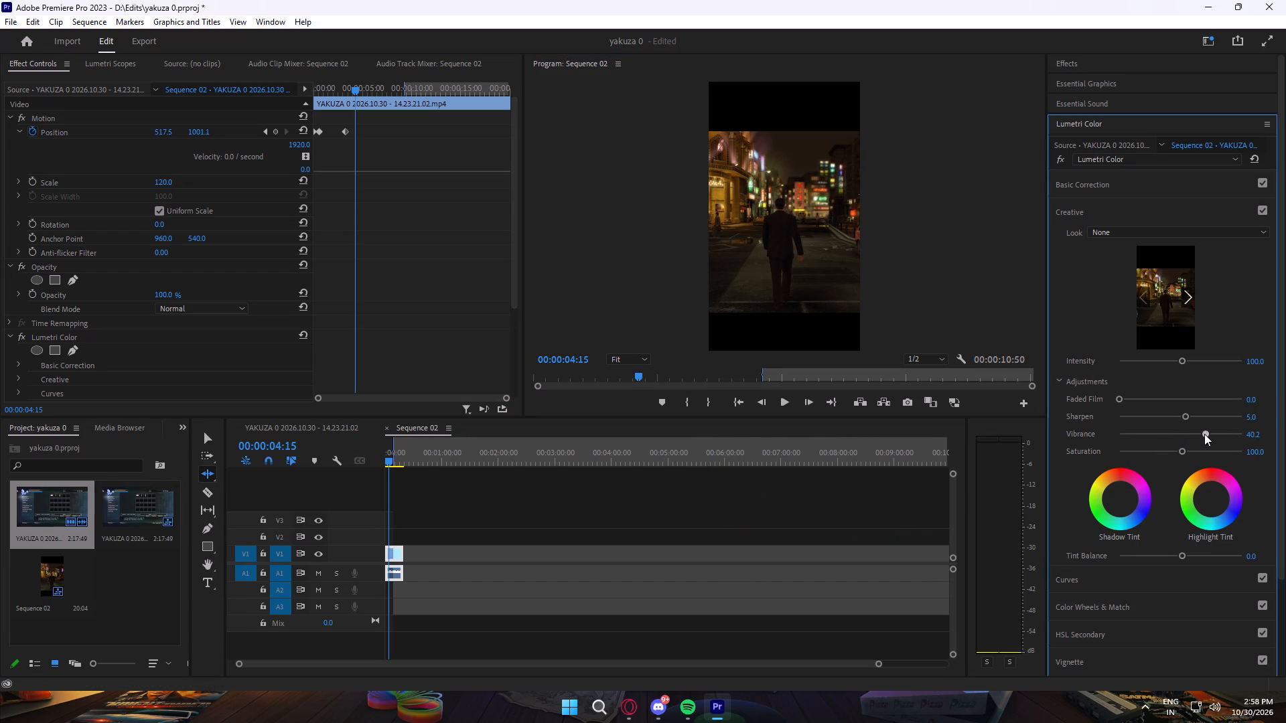
drag(1204, 434, 1194, 436)
Examine the frame in full screen to judge the vibrance adjustment.
click(1259, 42)
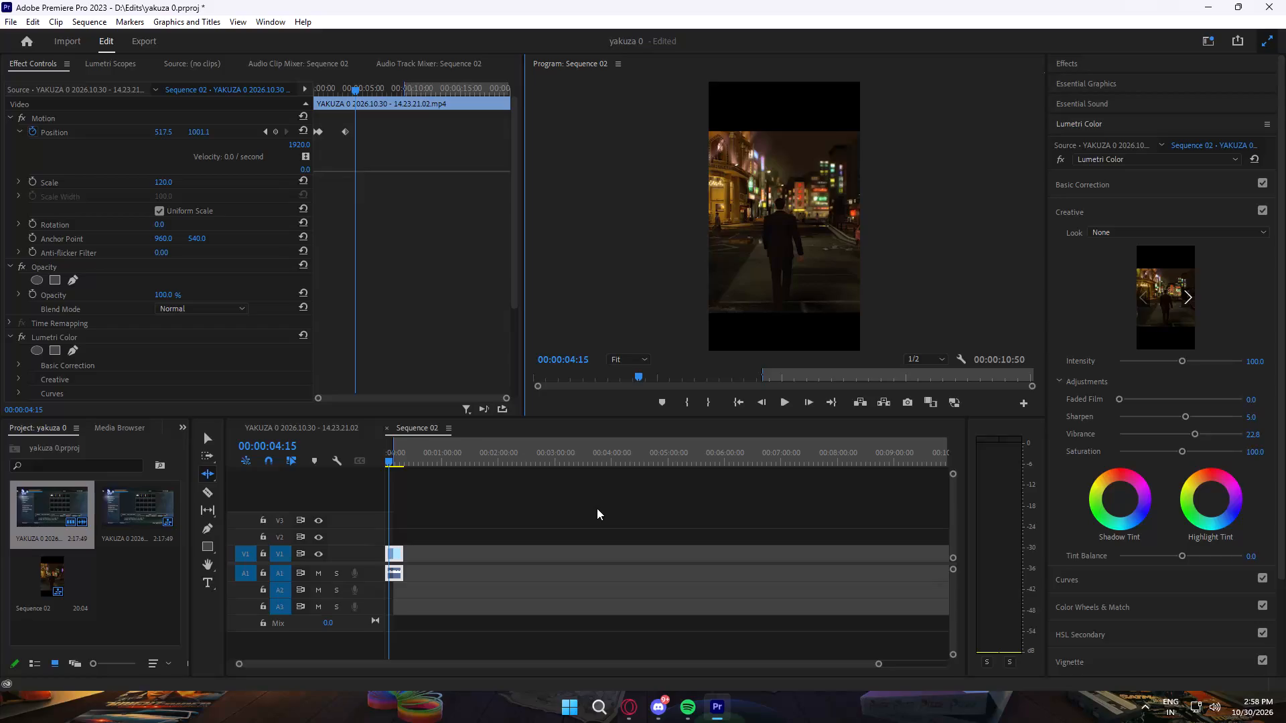
key(Escape)
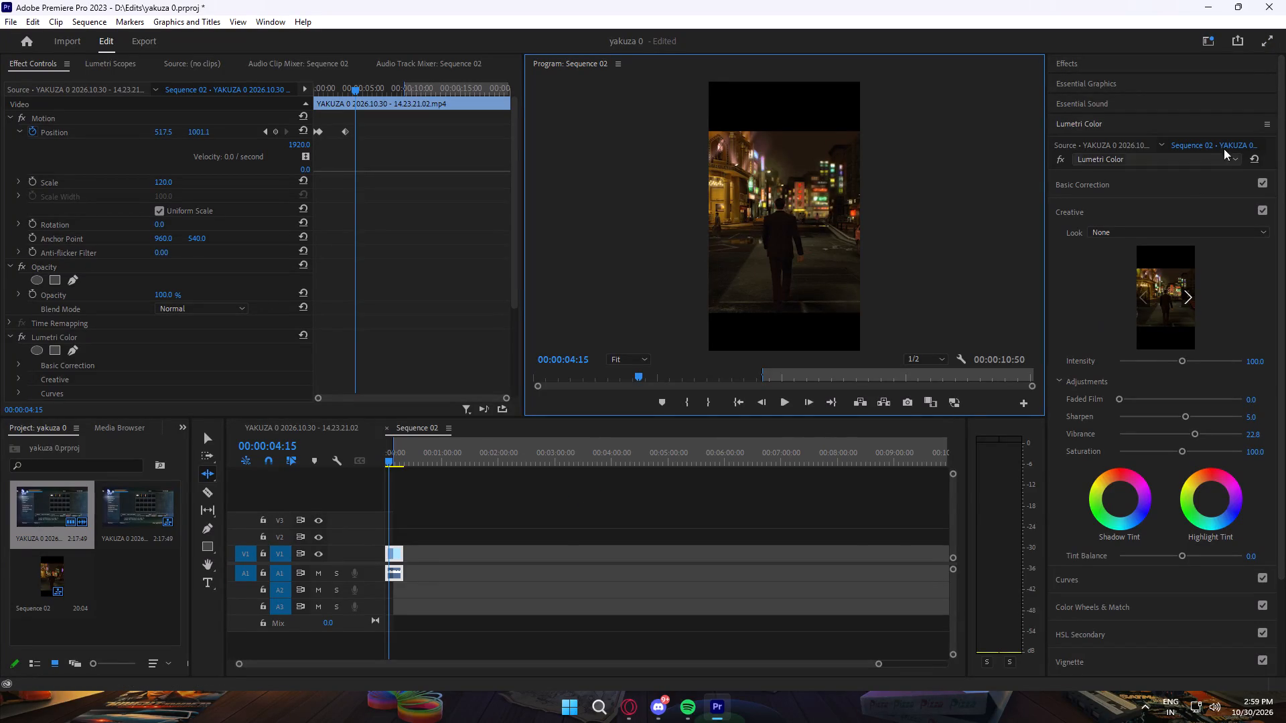
click(1261, 43)
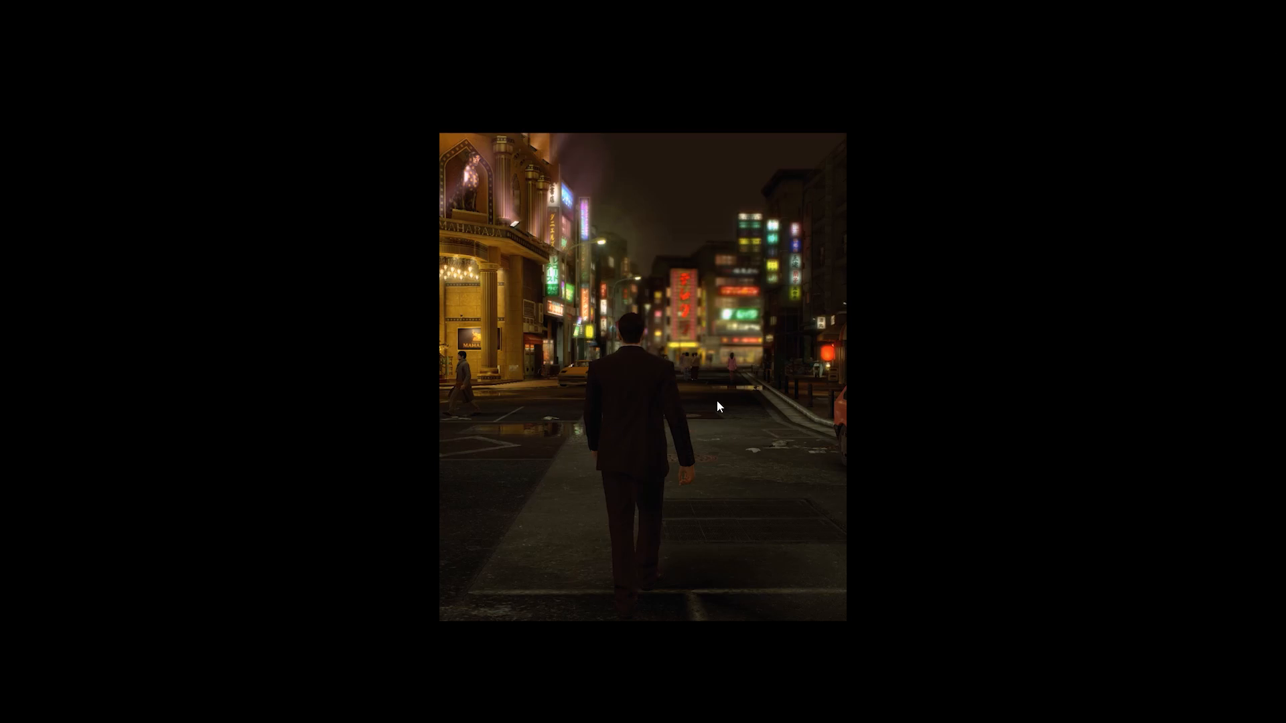
key(Escape)
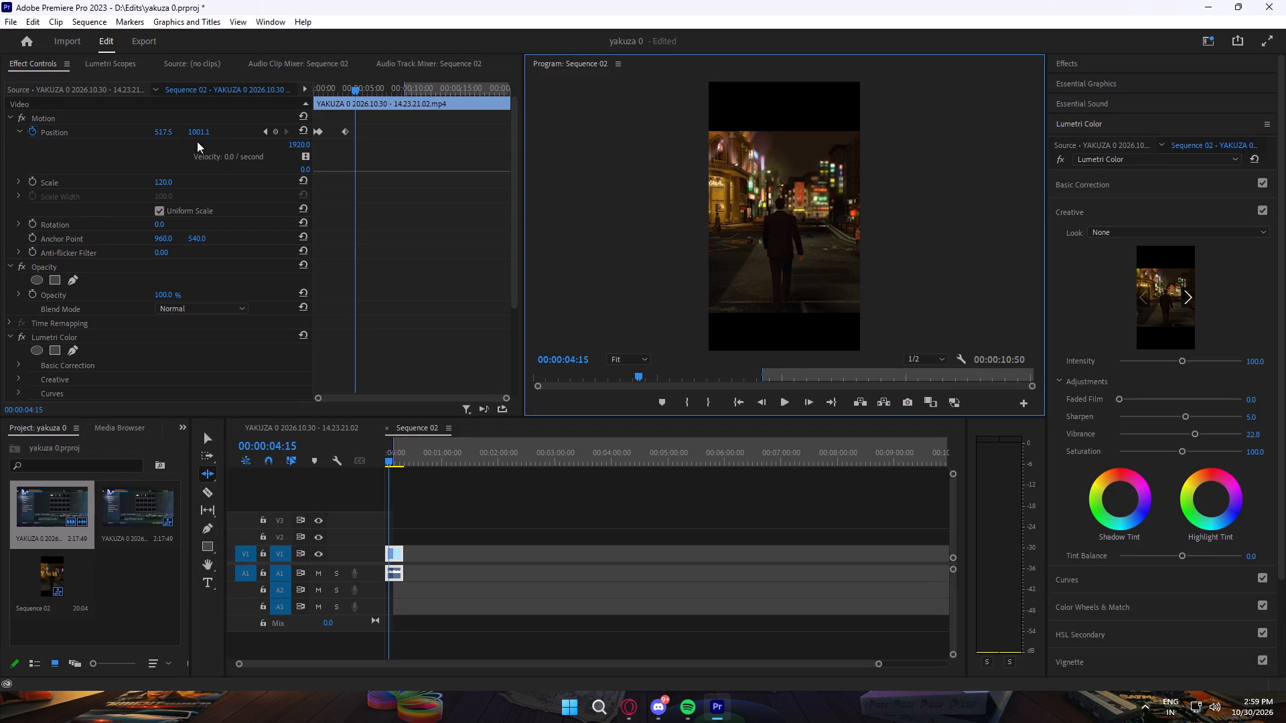
Move the clip down at 00:00:04:15 with a Position keyframe, setting the vertical value to 1012.1.
click(220, 129)
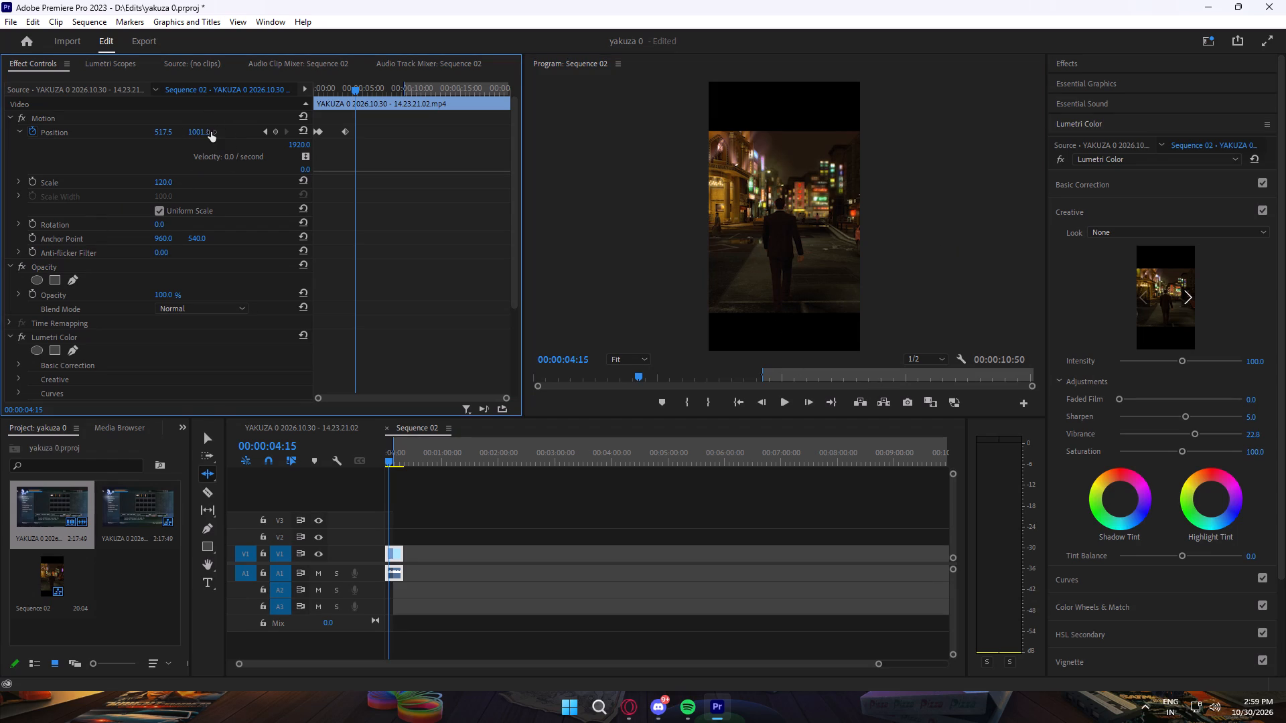
drag(211, 132, 220, 131)
drag(220, 131, 240, 130)
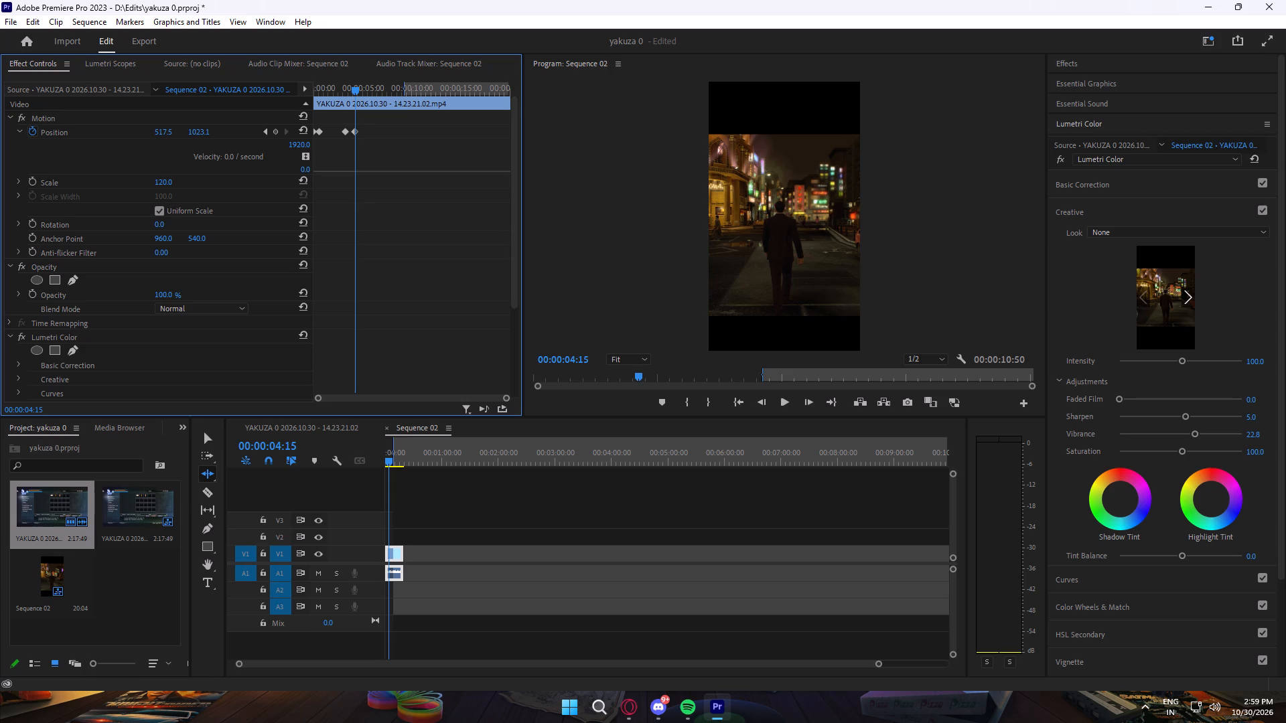
drag(240, 130, 238, 130)
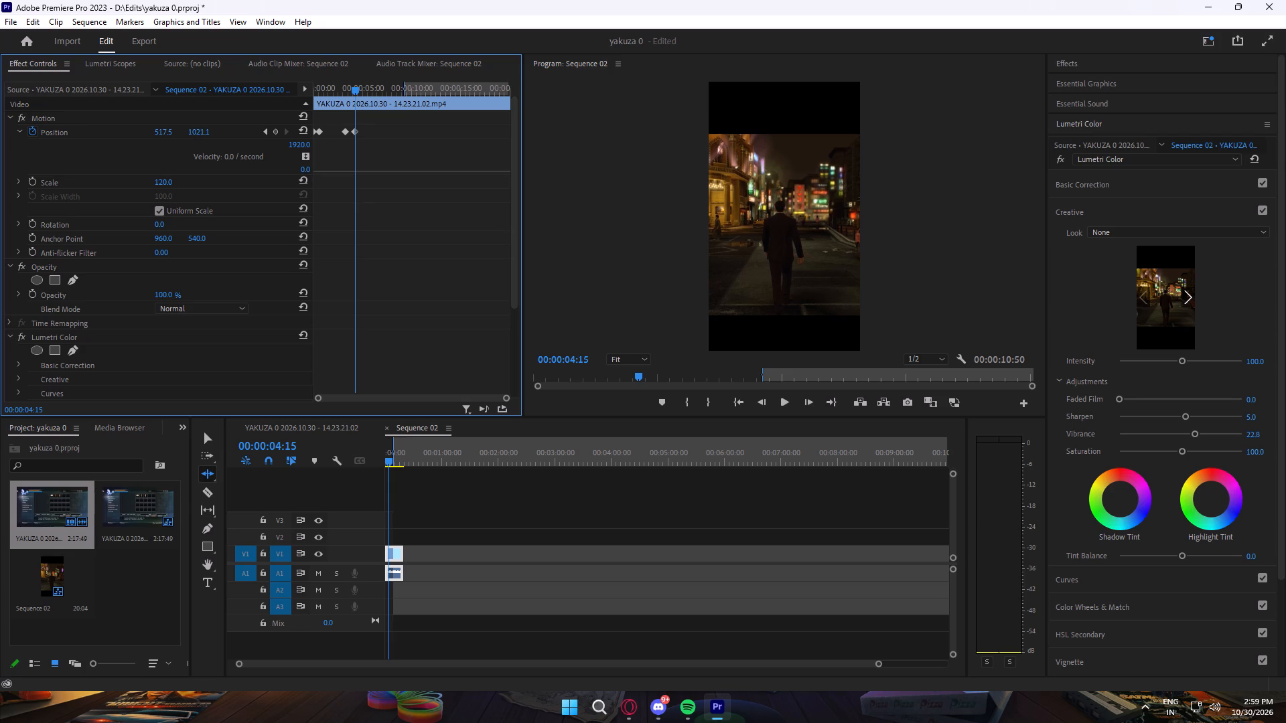
drag(238, 130, 232, 129)
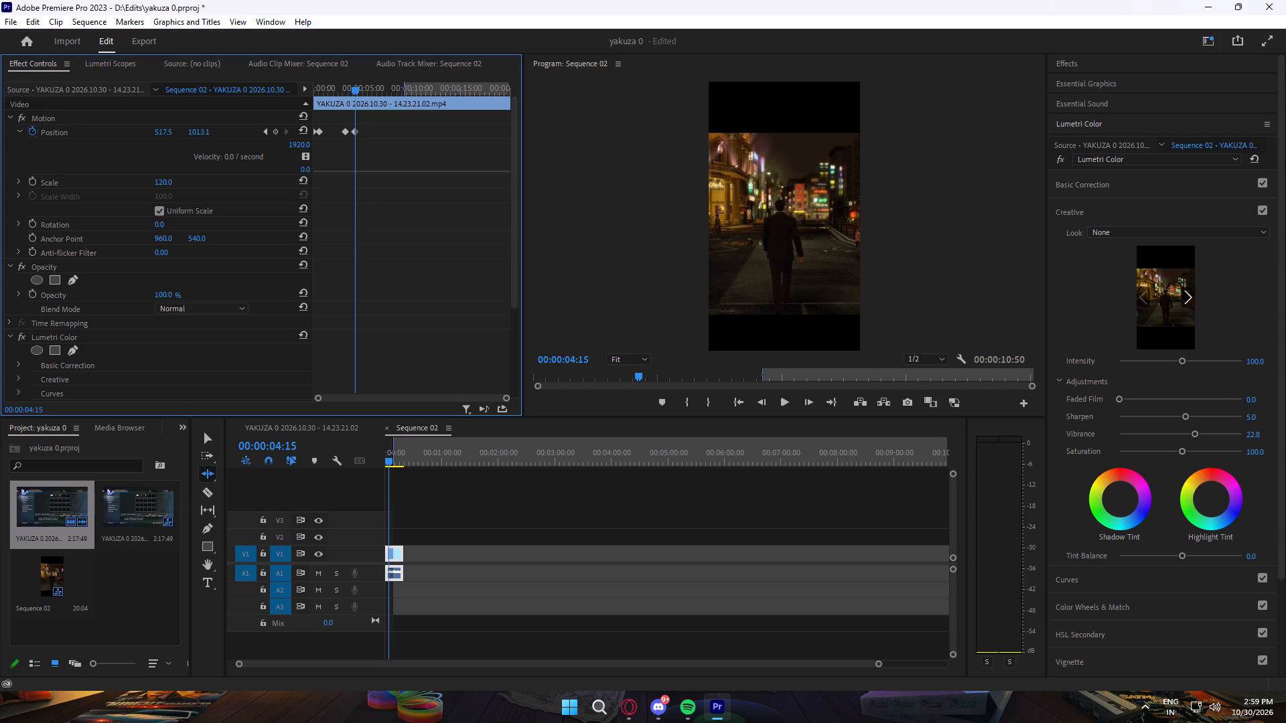
drag(232, 129, 232, 129)
Shift the clip sideways at the 00:00:04:15 keyframe, setting the horizontal Position value to 526.5.
click(169, 131)
click(177, 133)
click(142, 134)
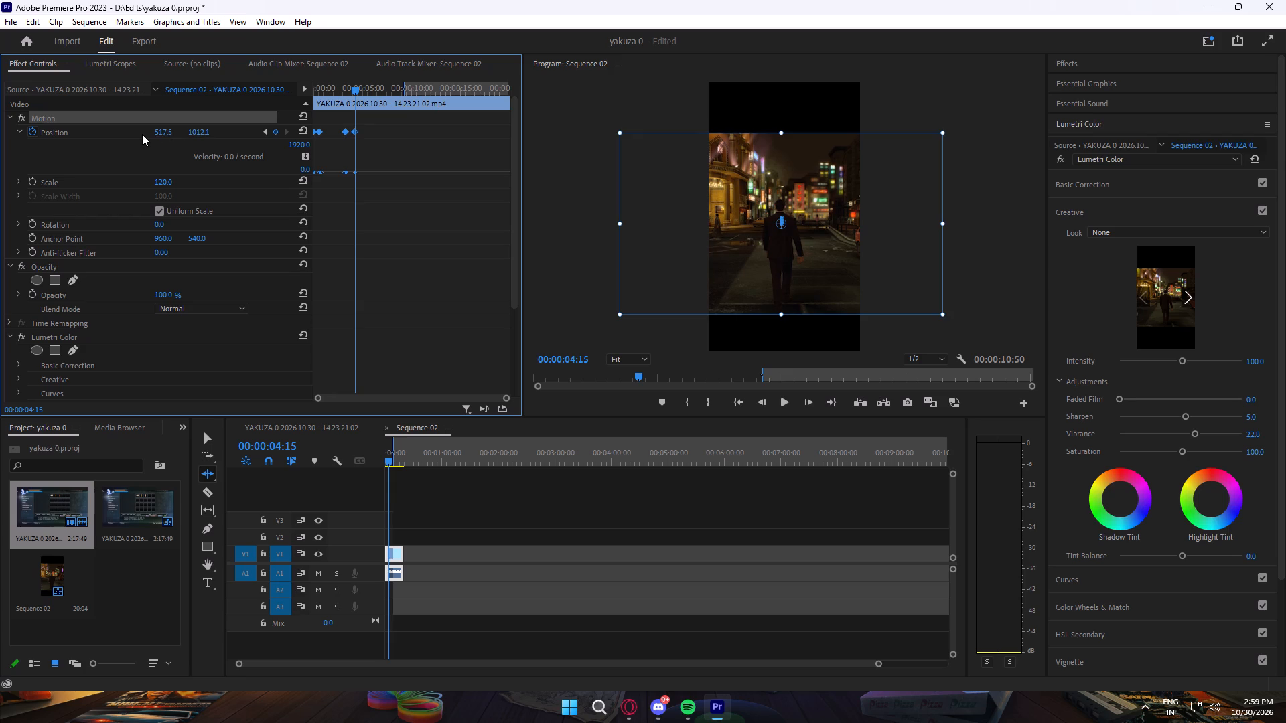
click(171, 132)
click(126, 137)
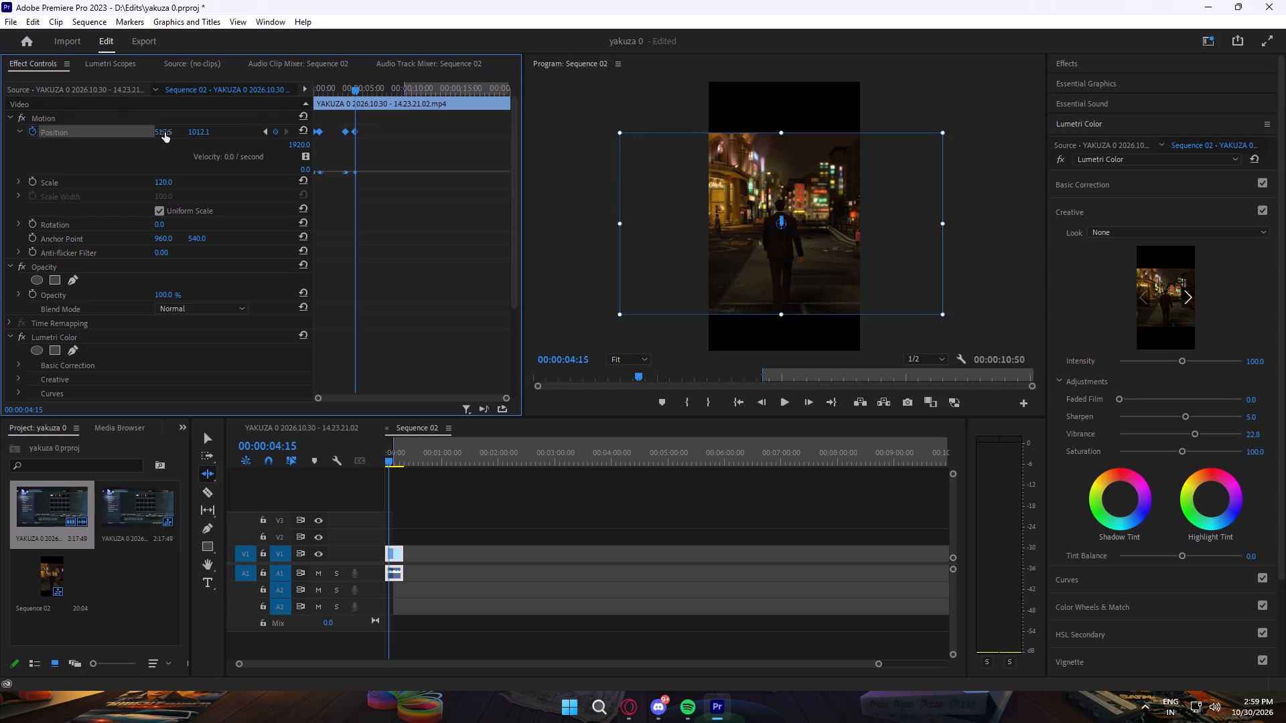
click(173, 132)
click(170, 129)
click(179, 133)
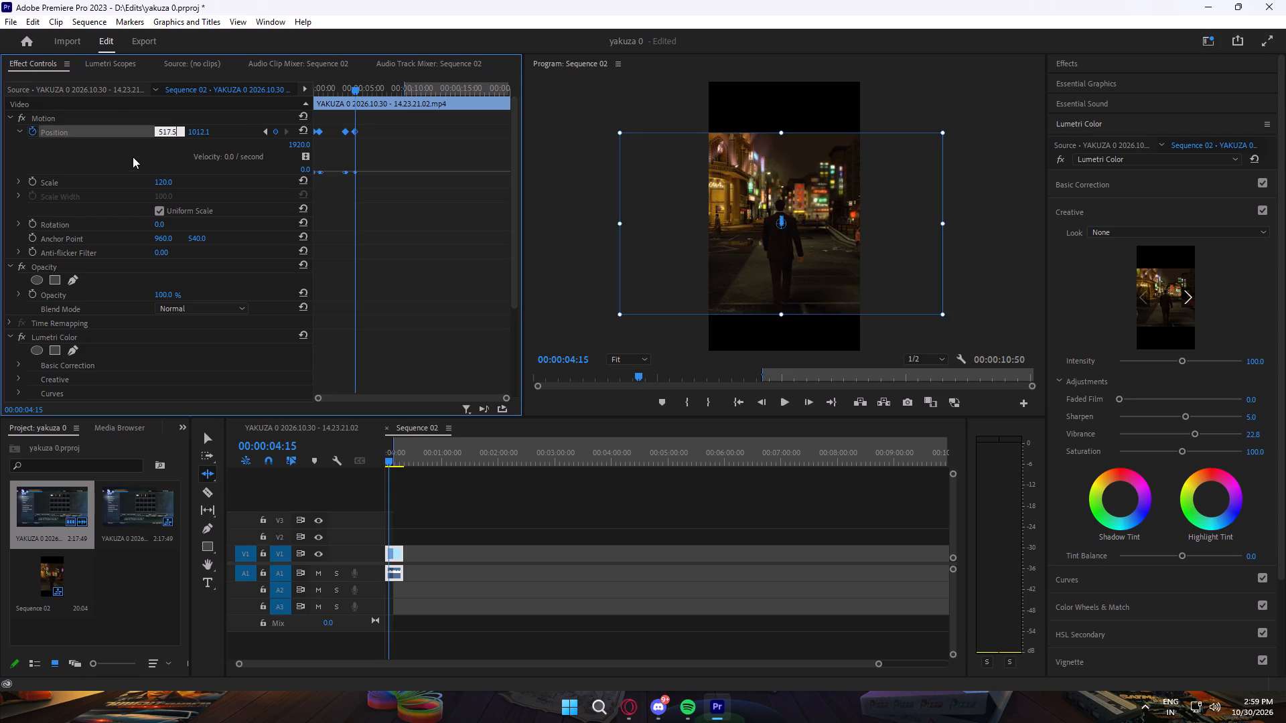
click(120, 161)
drag(171, 130, 187, 131)
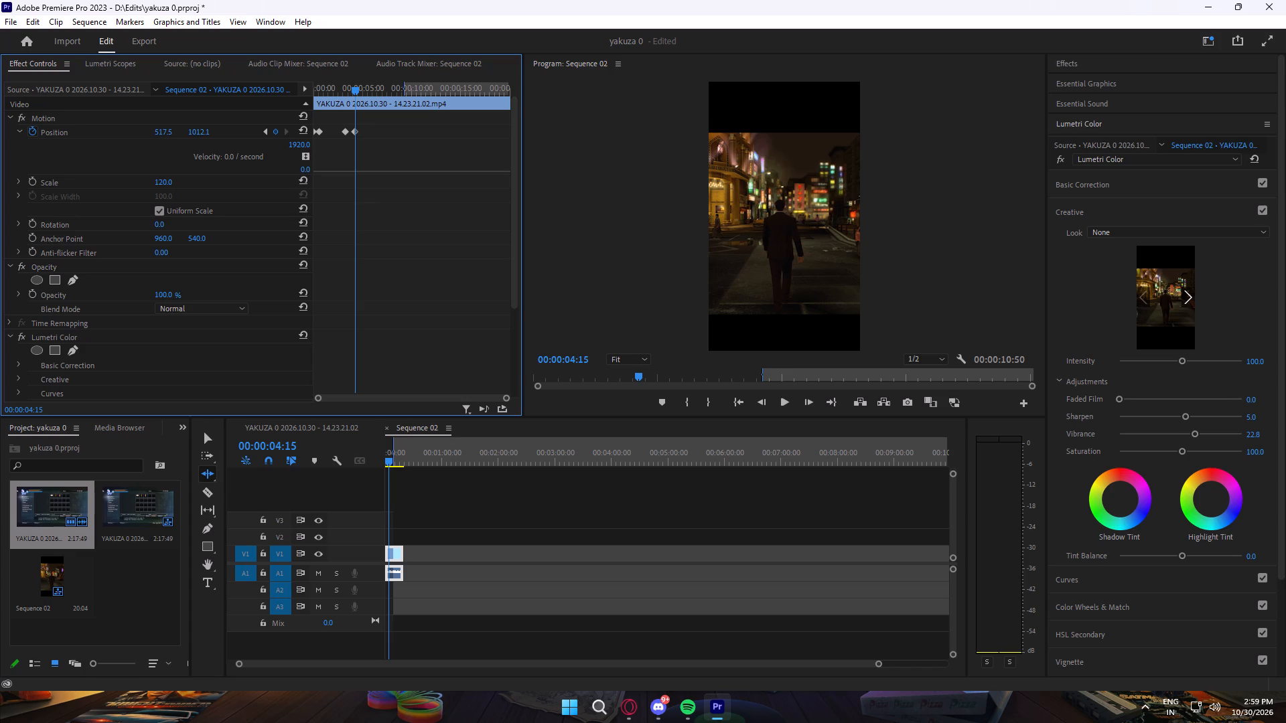
drag(187, 131, 204, 132)
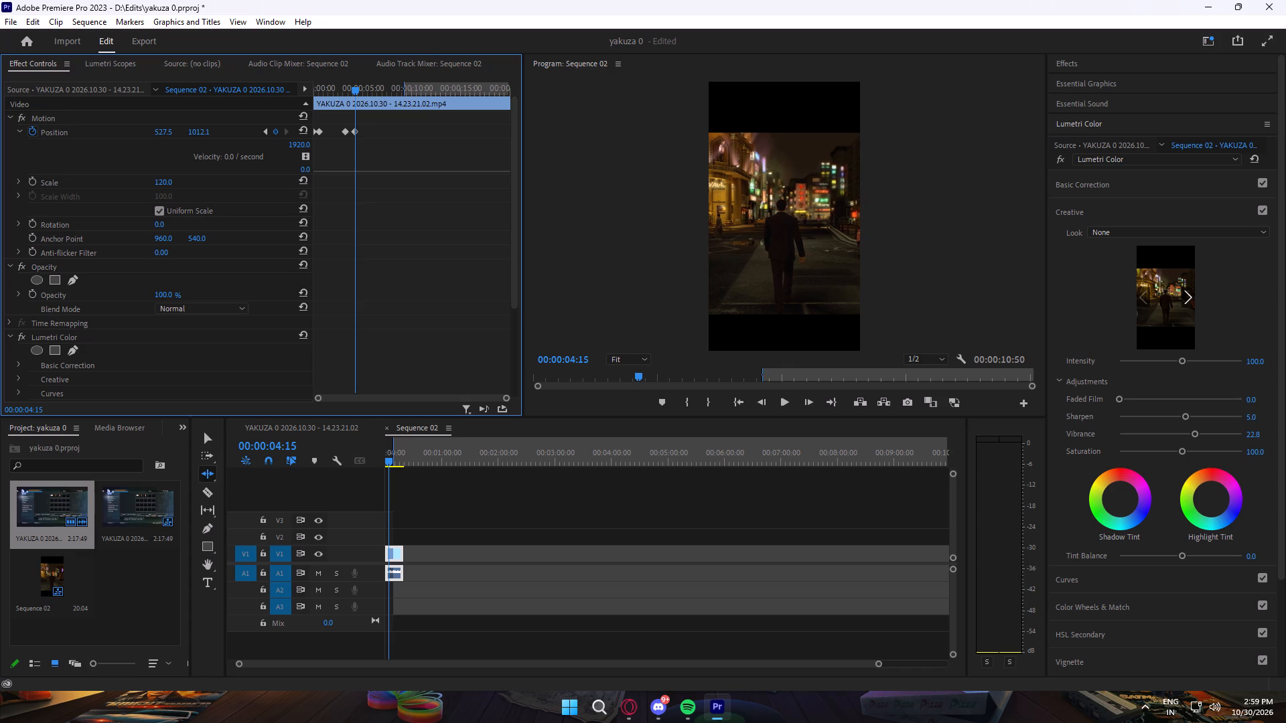
drag(204, 132, 203, 132)
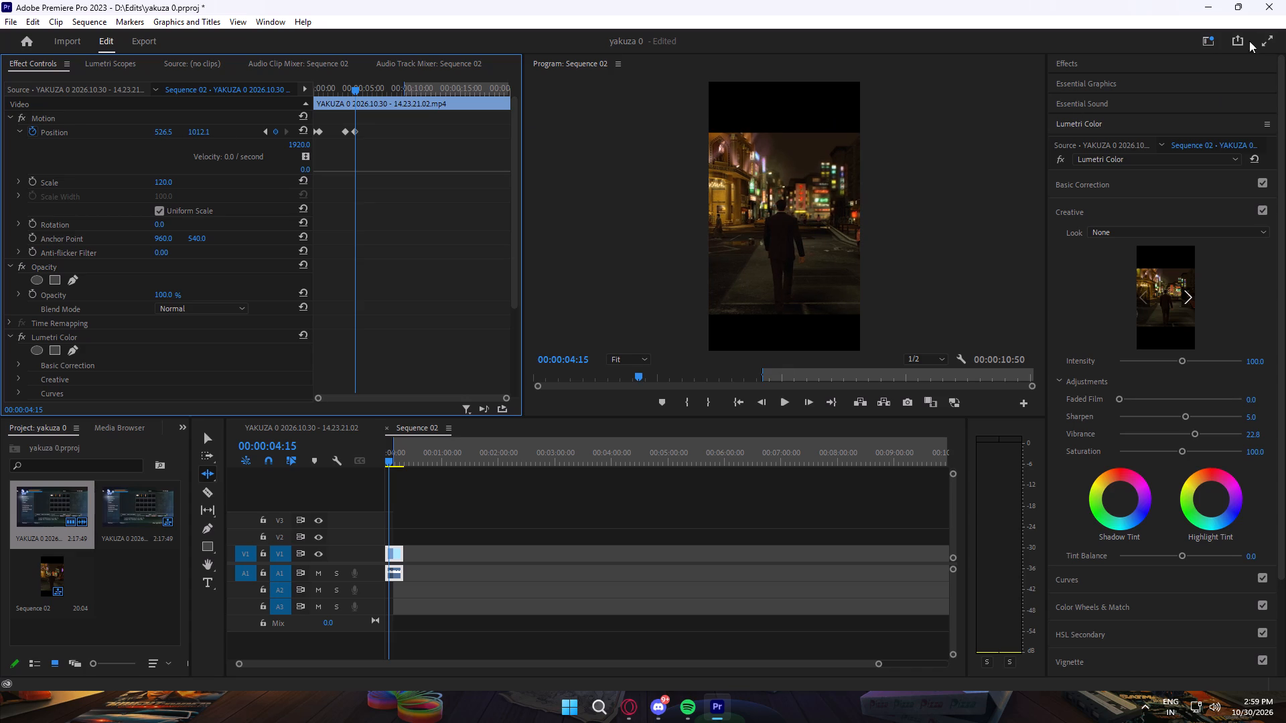
Play on from 00:00:04:15 and add a Position keyframe near 00:00:10:20, settling the horizontal value at 534.5.
click(1260, 42)
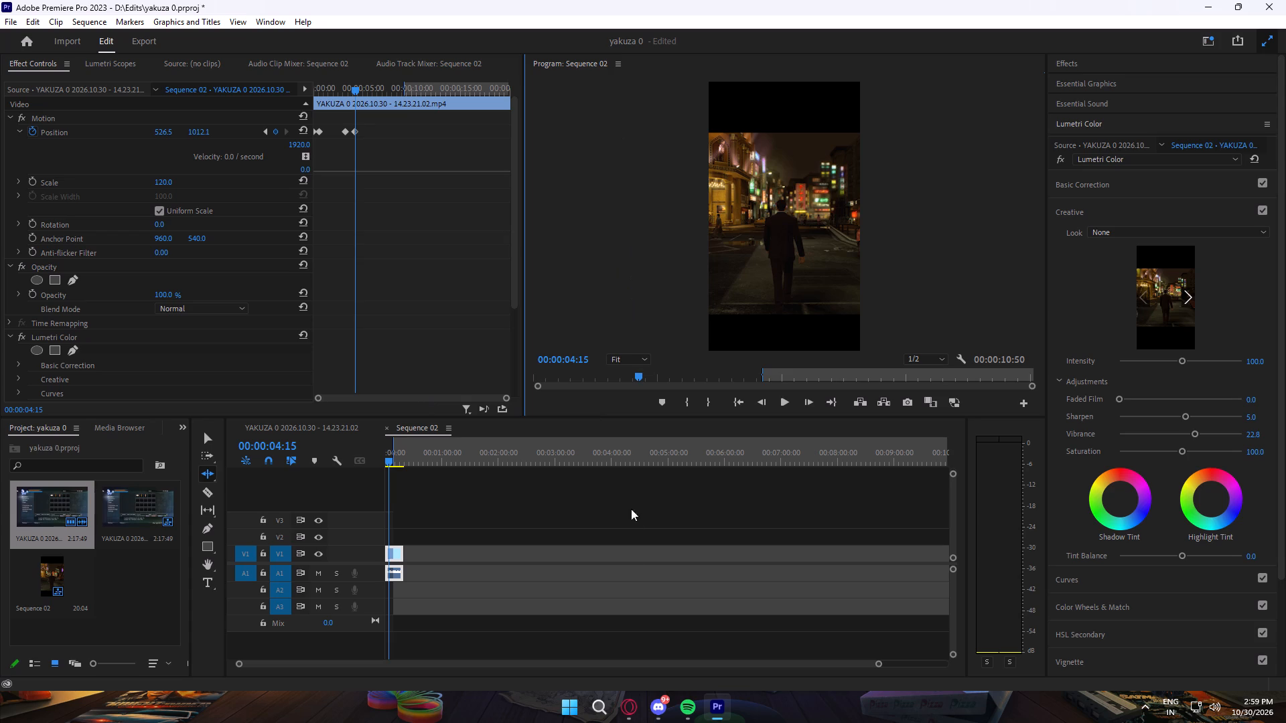
key(space)
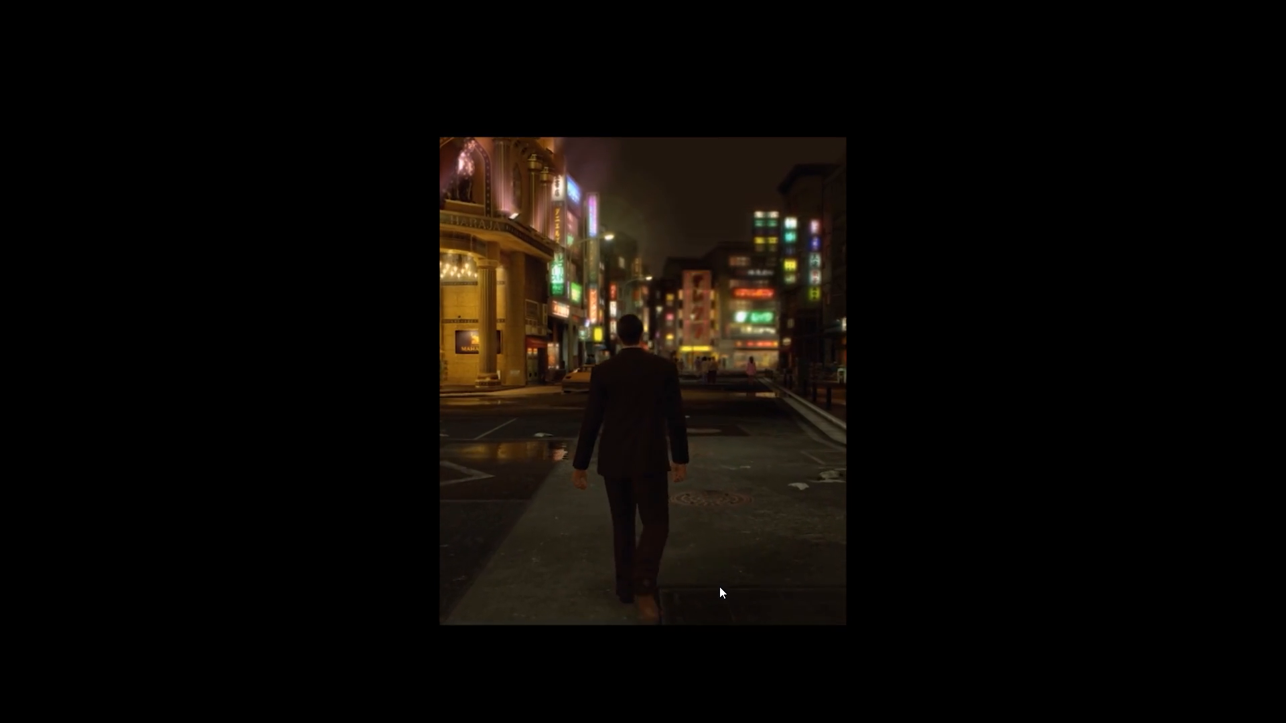
key(Escape)
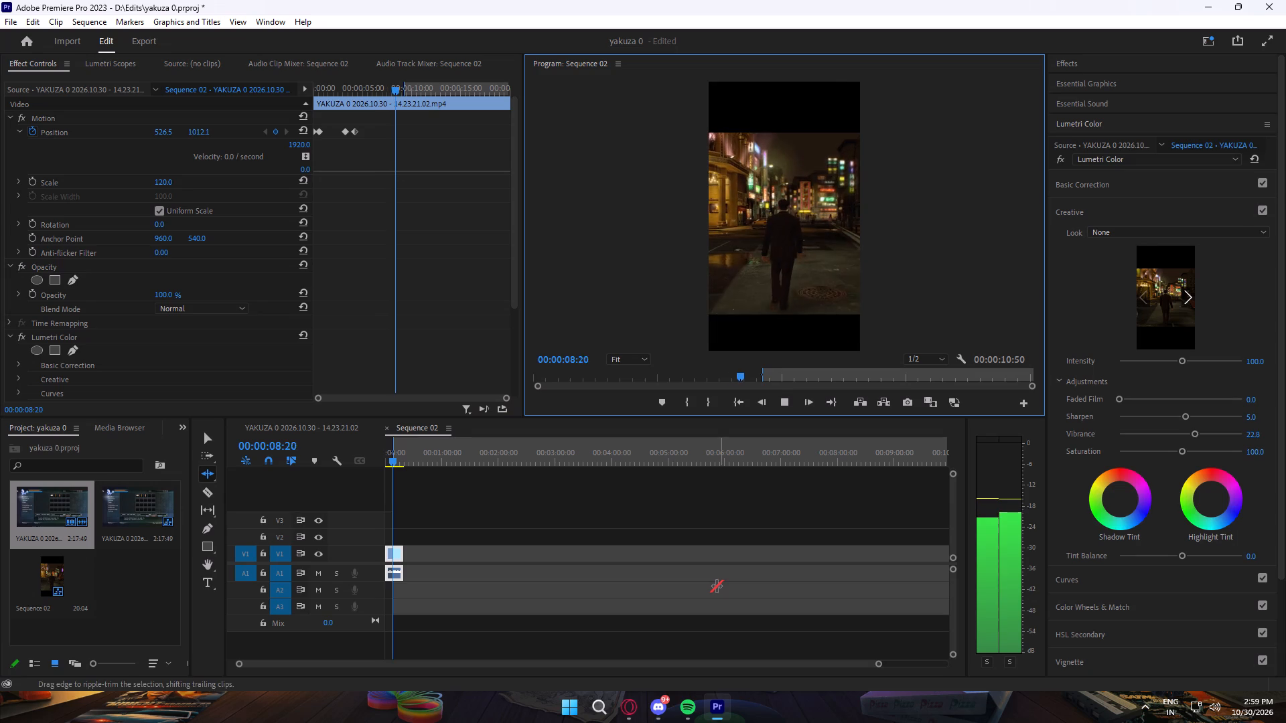
drag(173, 132, 175, 132)
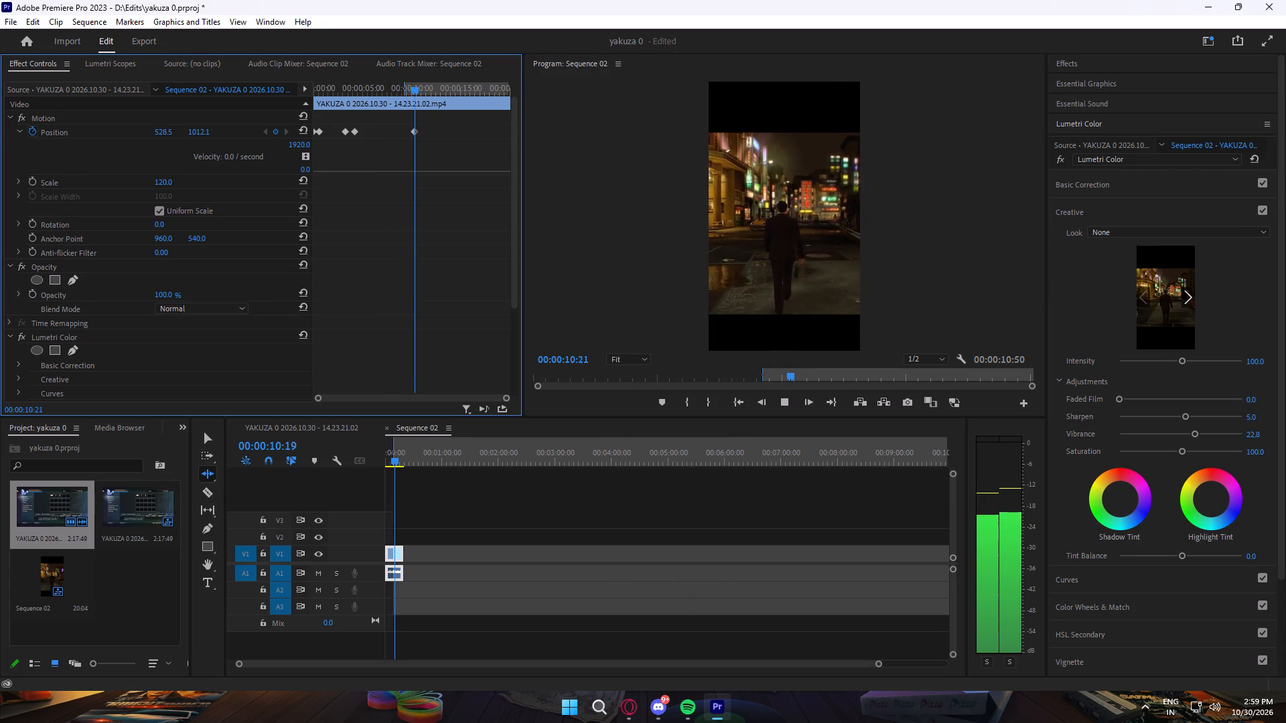
drag(175, 132, 187, 130)
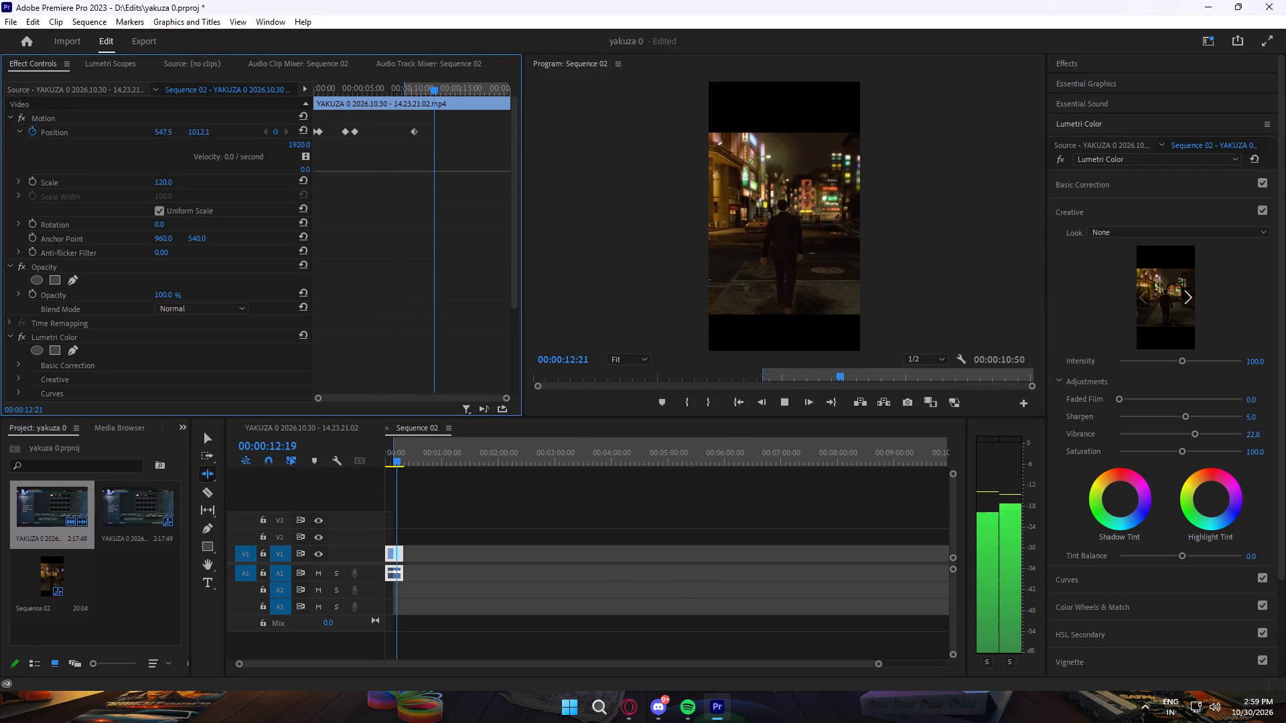
drag(187, 130, 164, 125)
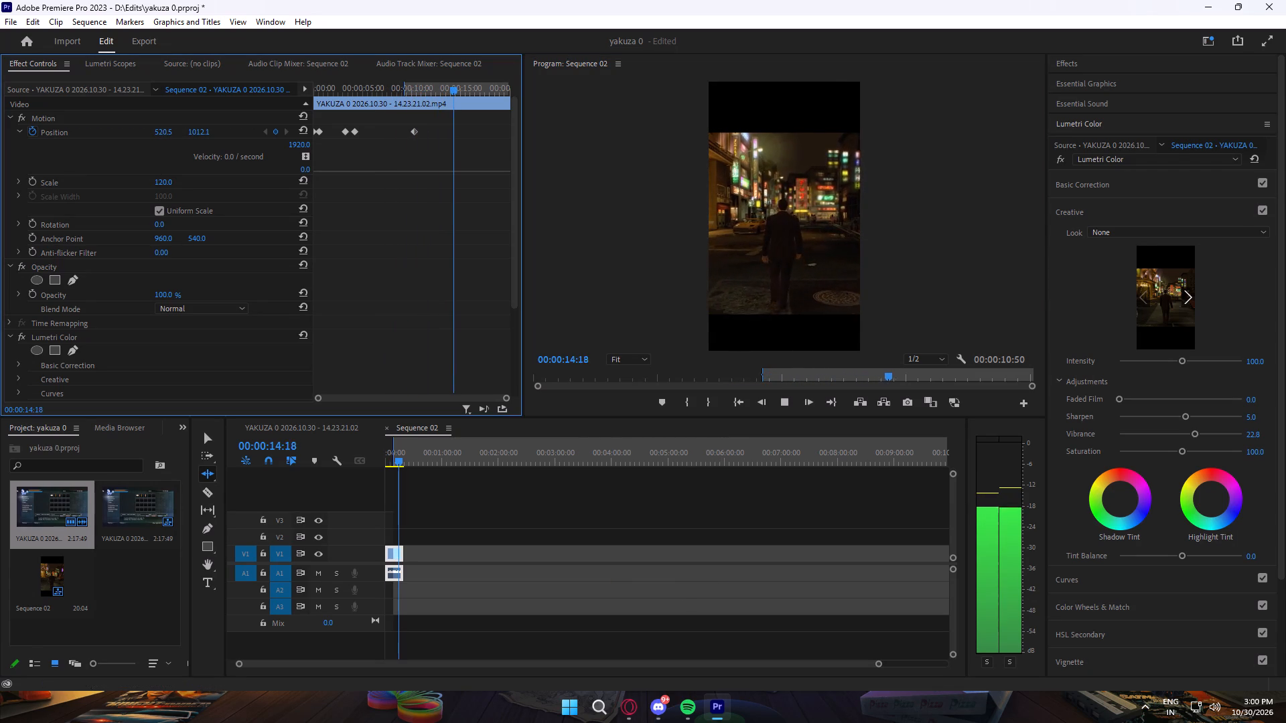
drag(164, 125, 171, 123)
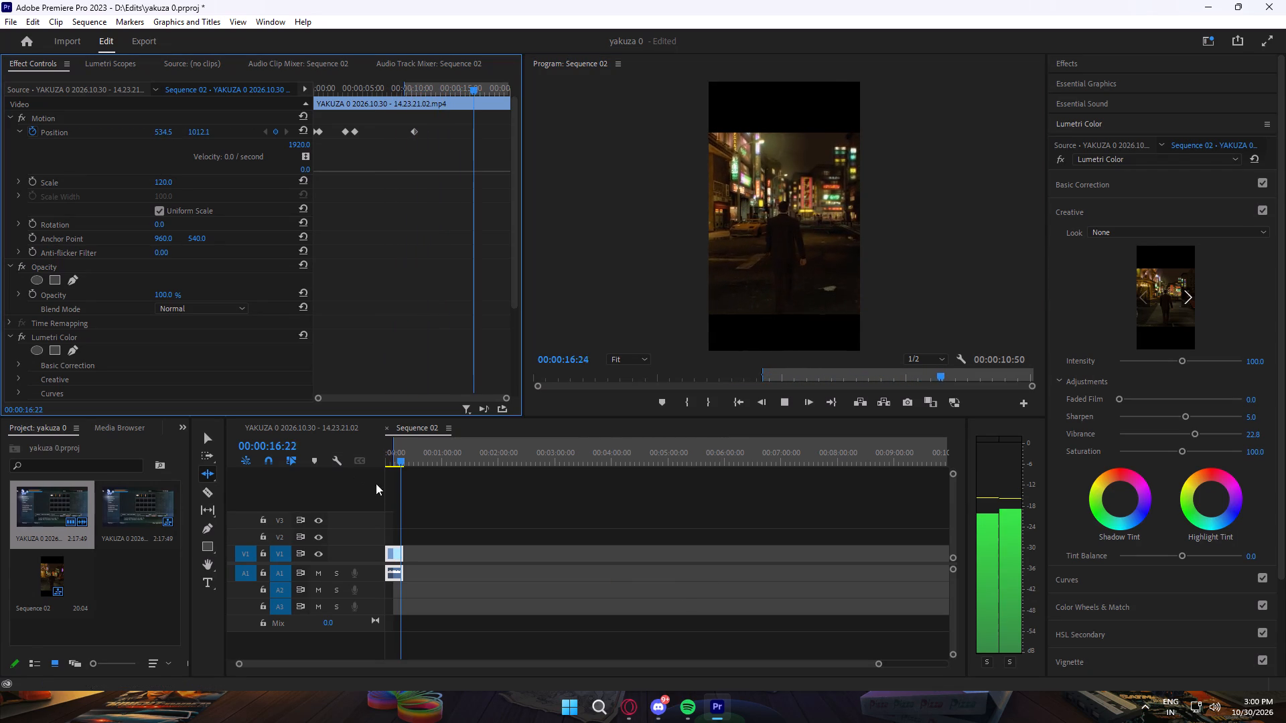
Replay the earlier part of the walk and add a Position keyframe at 00:00:07:16 with a horizontal value of 545.5.
click(407, 501)
drag(407, 501, 386, 507)
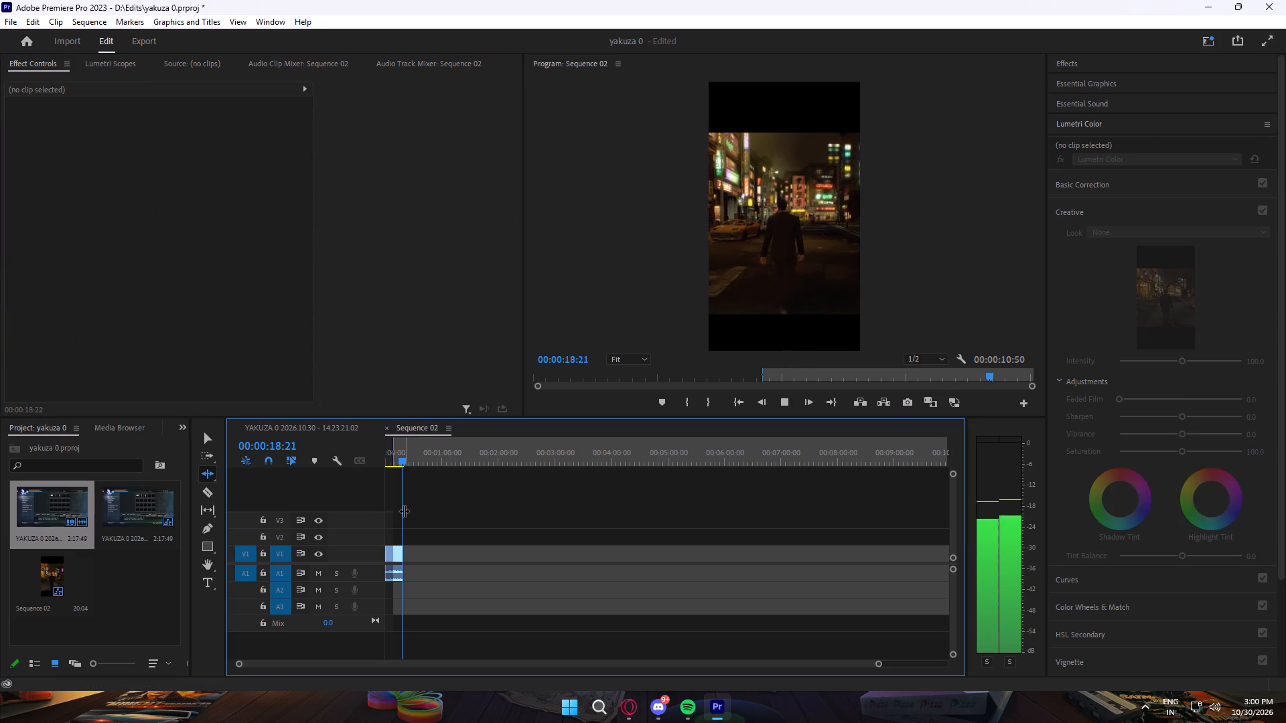
drag(404, 511, 397, 511)
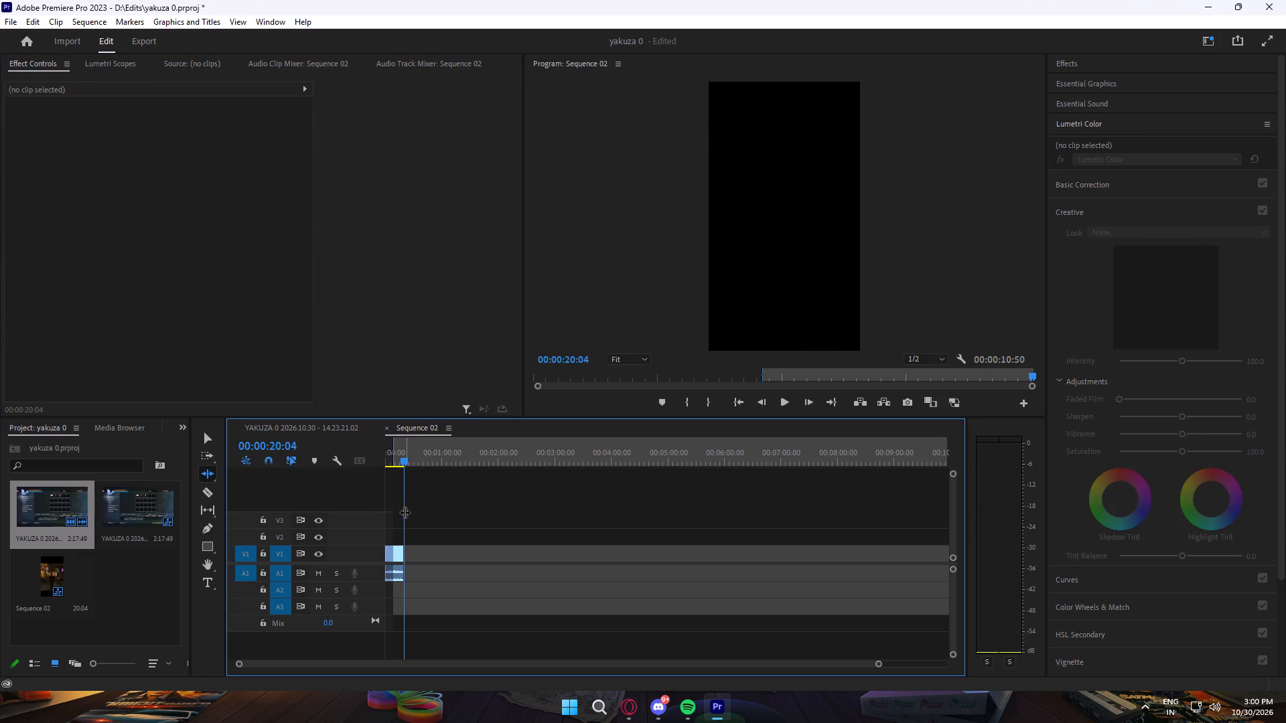
drag(405, 512, 364, 516)
click(1266, 36)
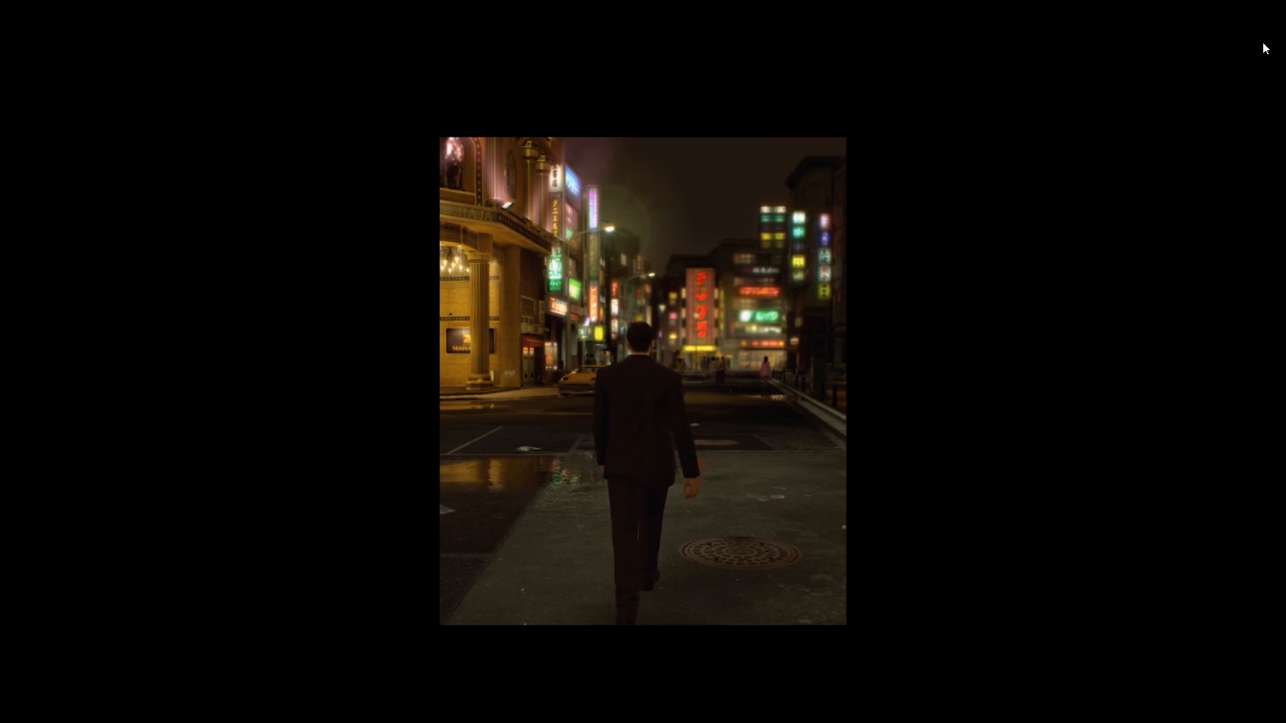
key(space)
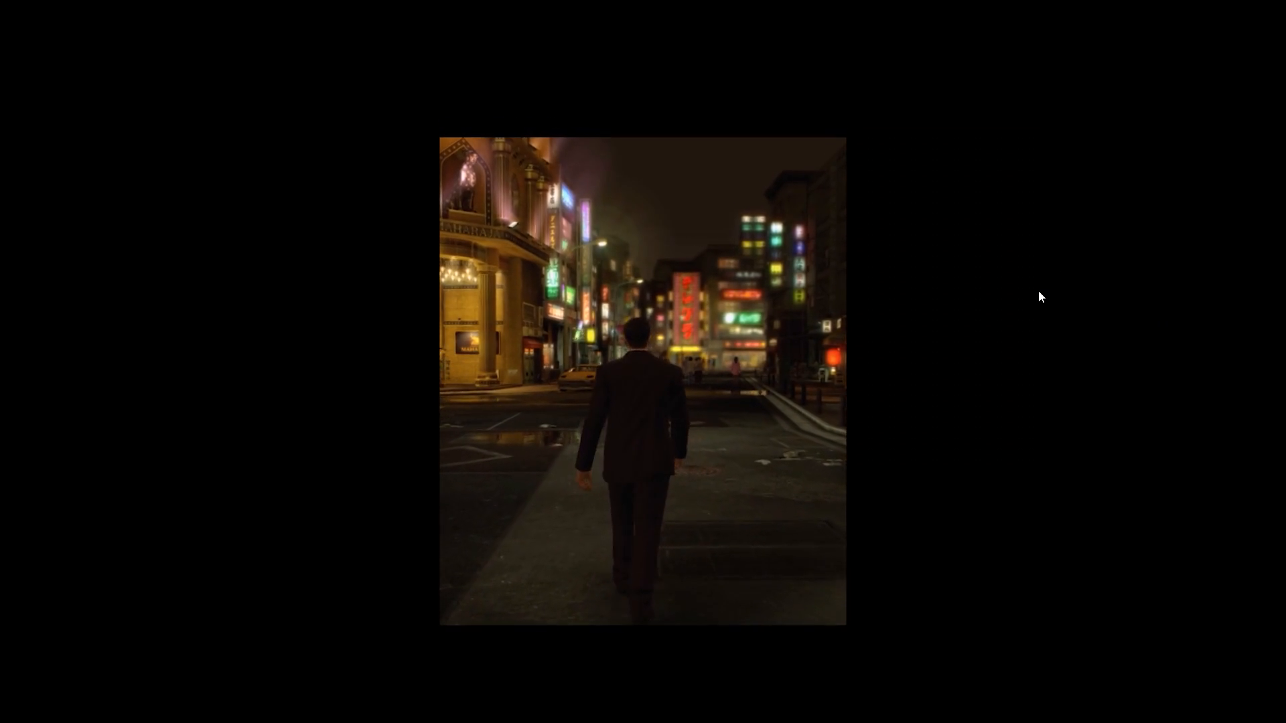
key(Escape)
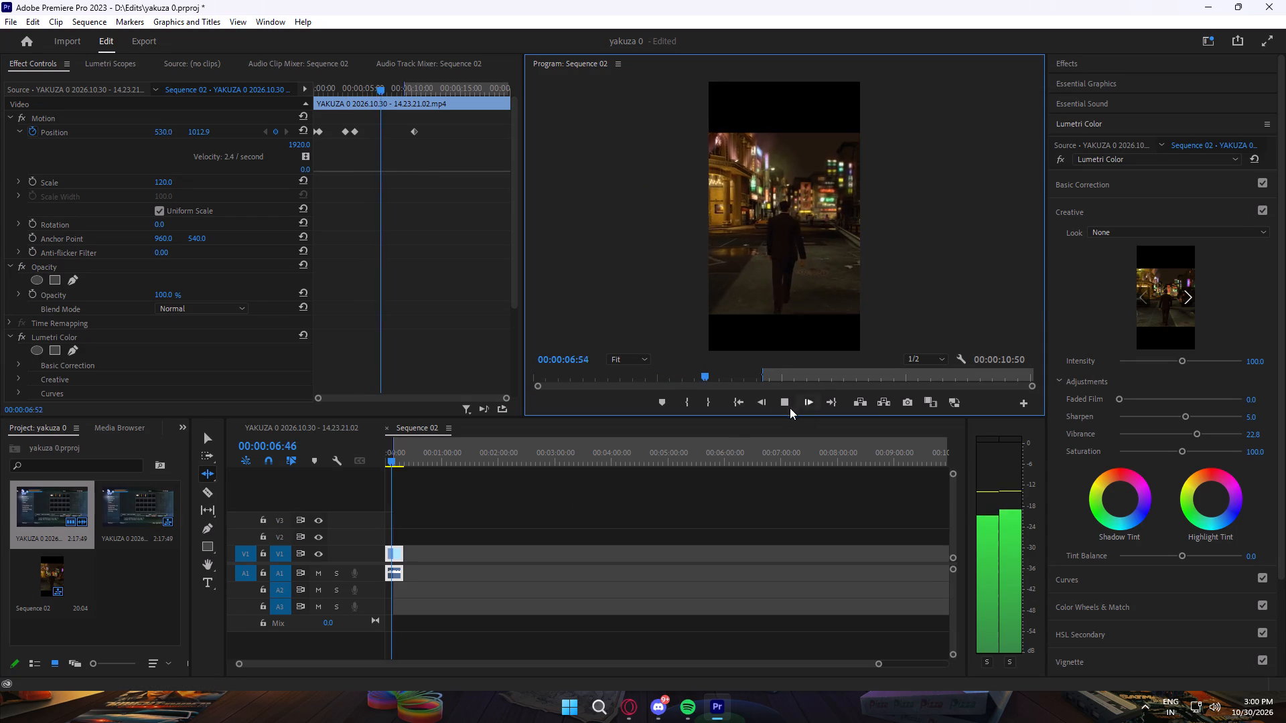
click(786, 406)
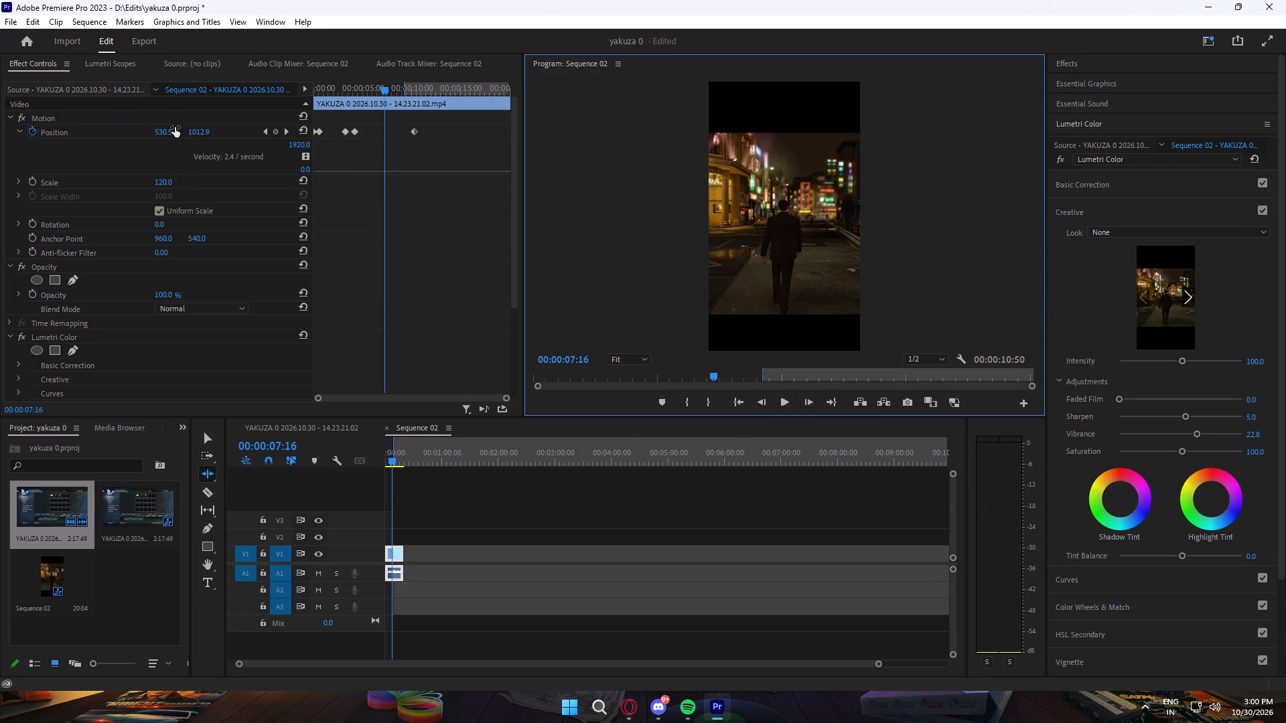
drag(175, 129, 183, 129)
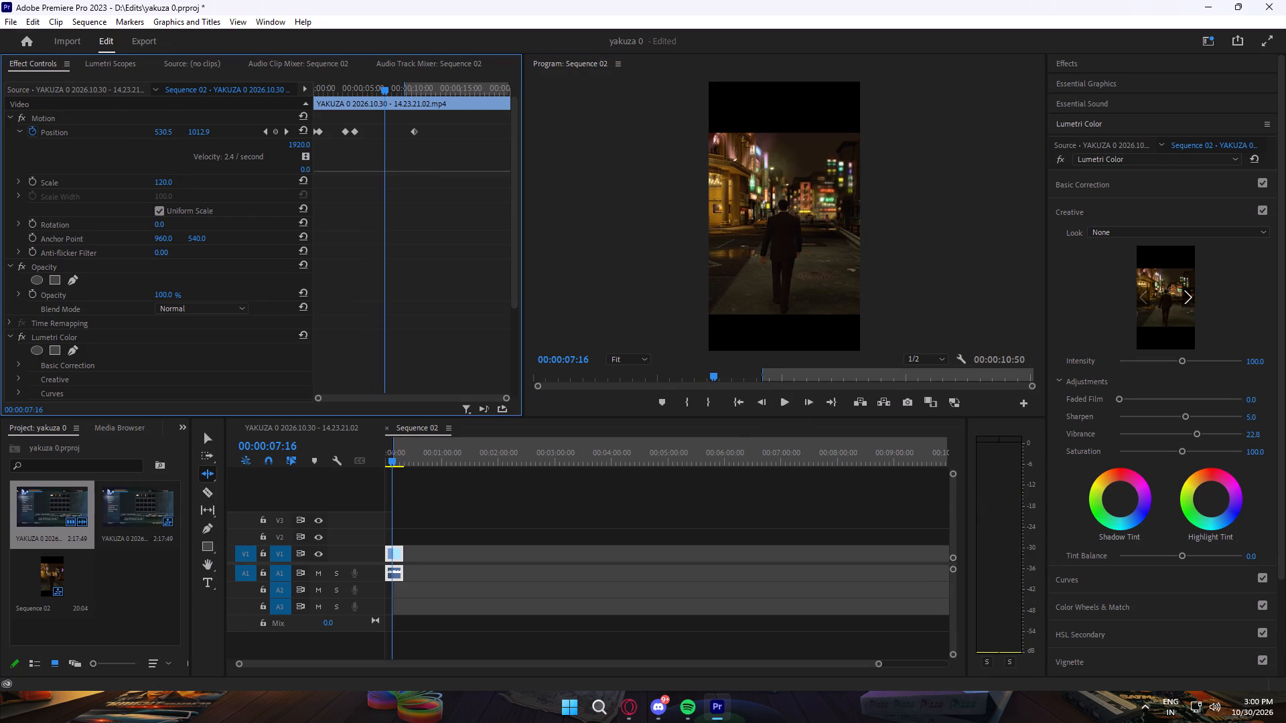
drag(183, 129, 218, 122)
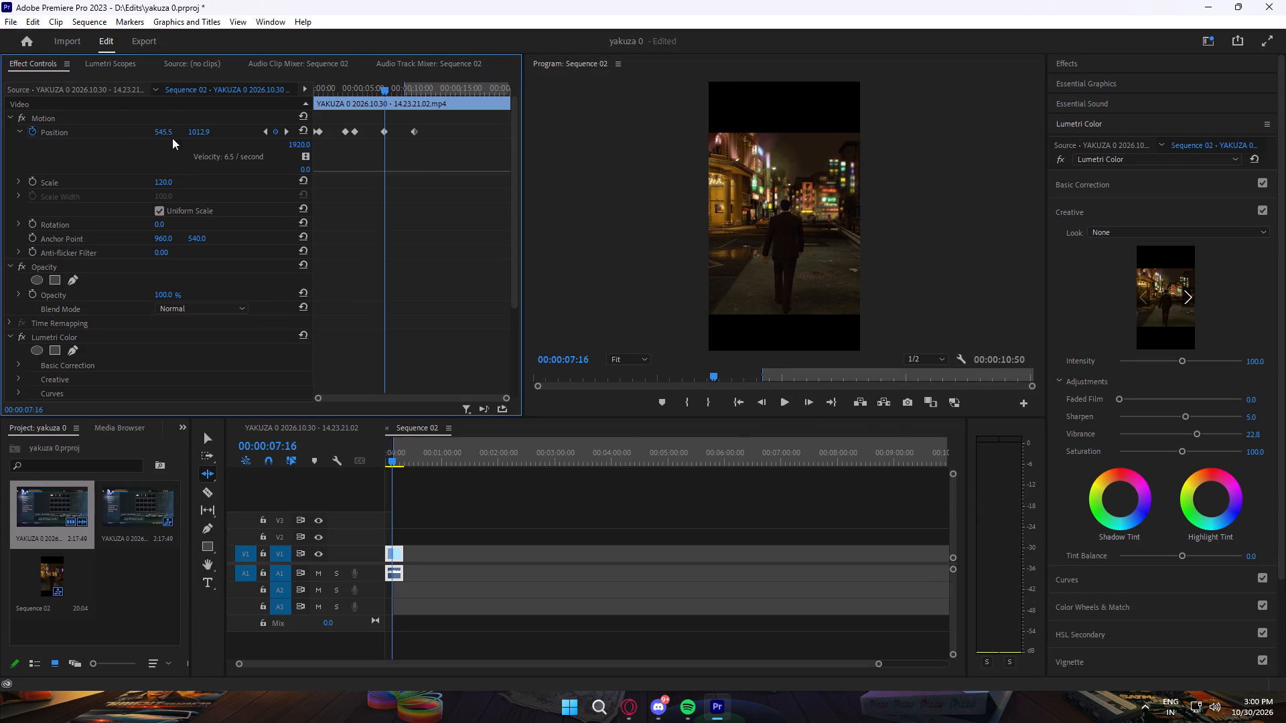
Play the whole sequence from the start in full screen to review the reframing and colour grade.
click(398, 508)
drag(396, 505, 382, 507)
click(396, 499)
drag(392, 500, 381, 500)
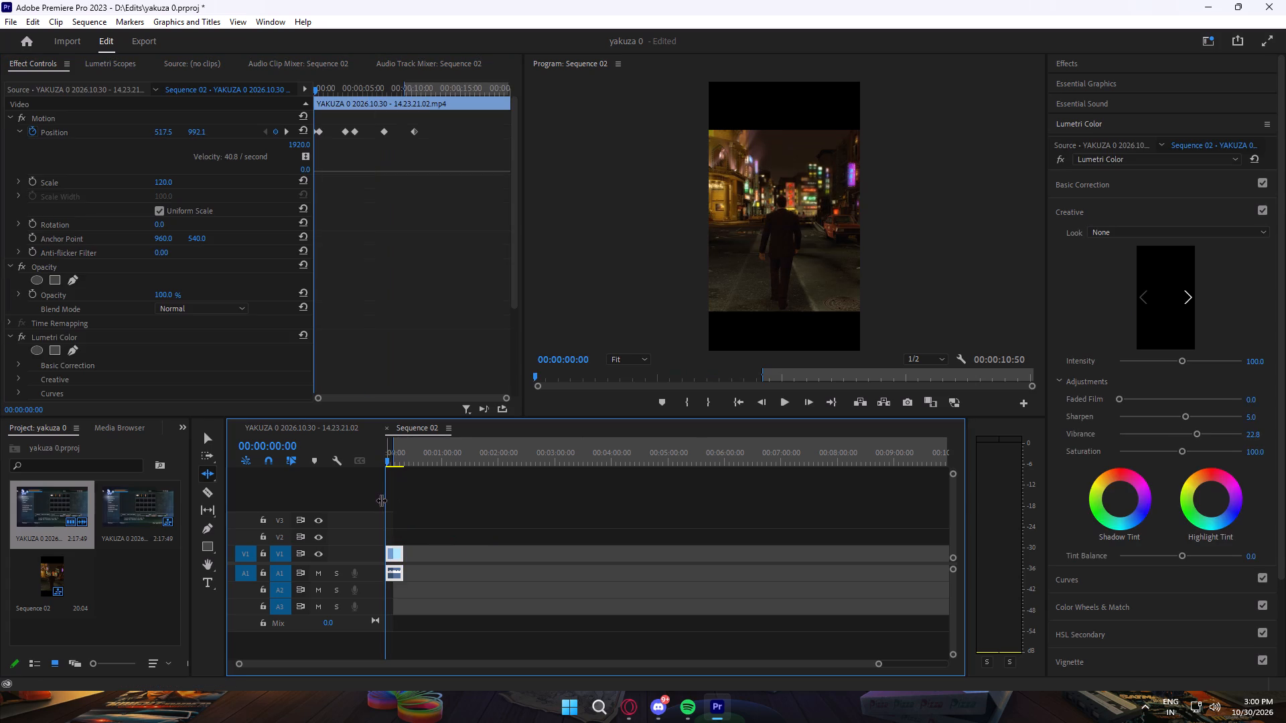
drag(381, 500, 369, 502)
click(776, 398)
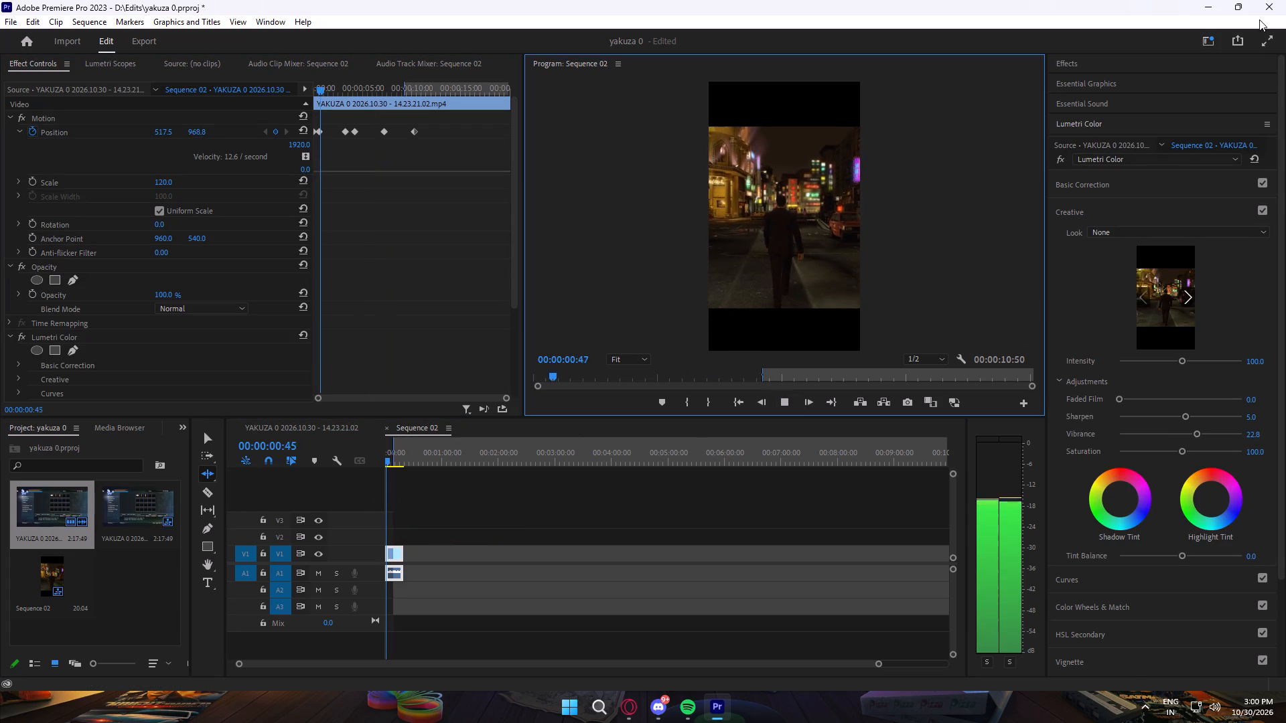
click(1264, 38)
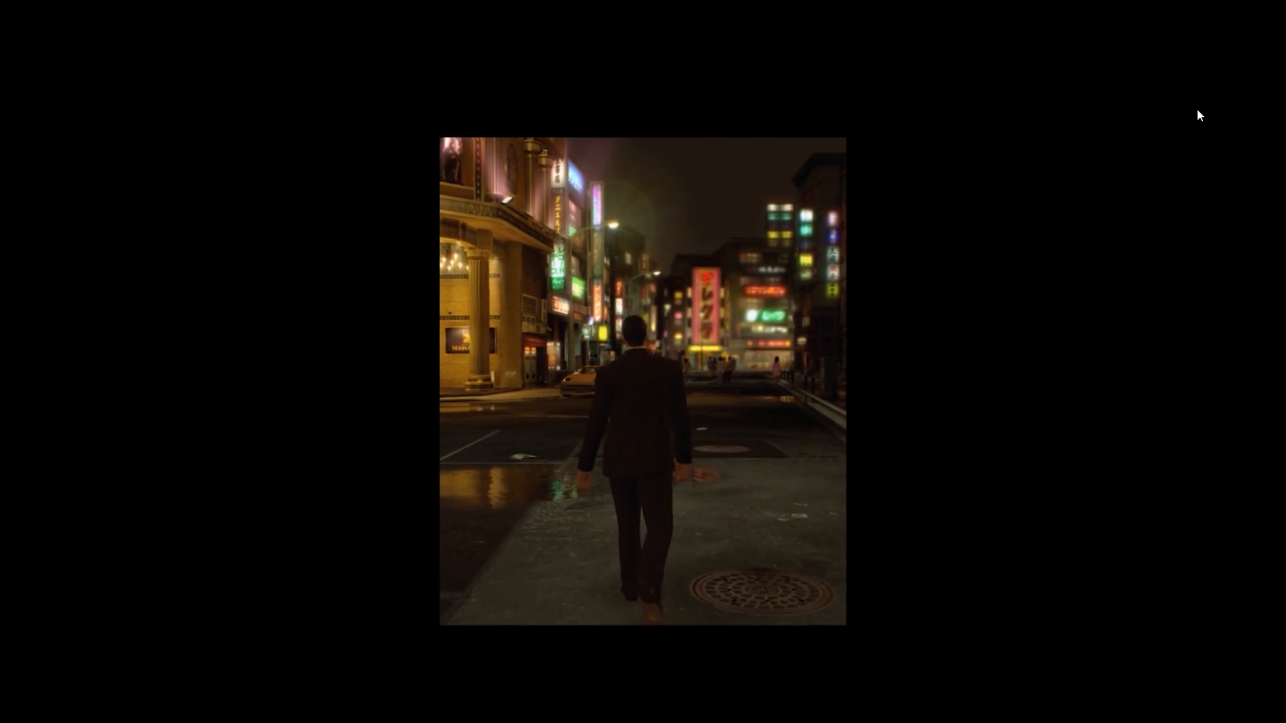
key(Escape)
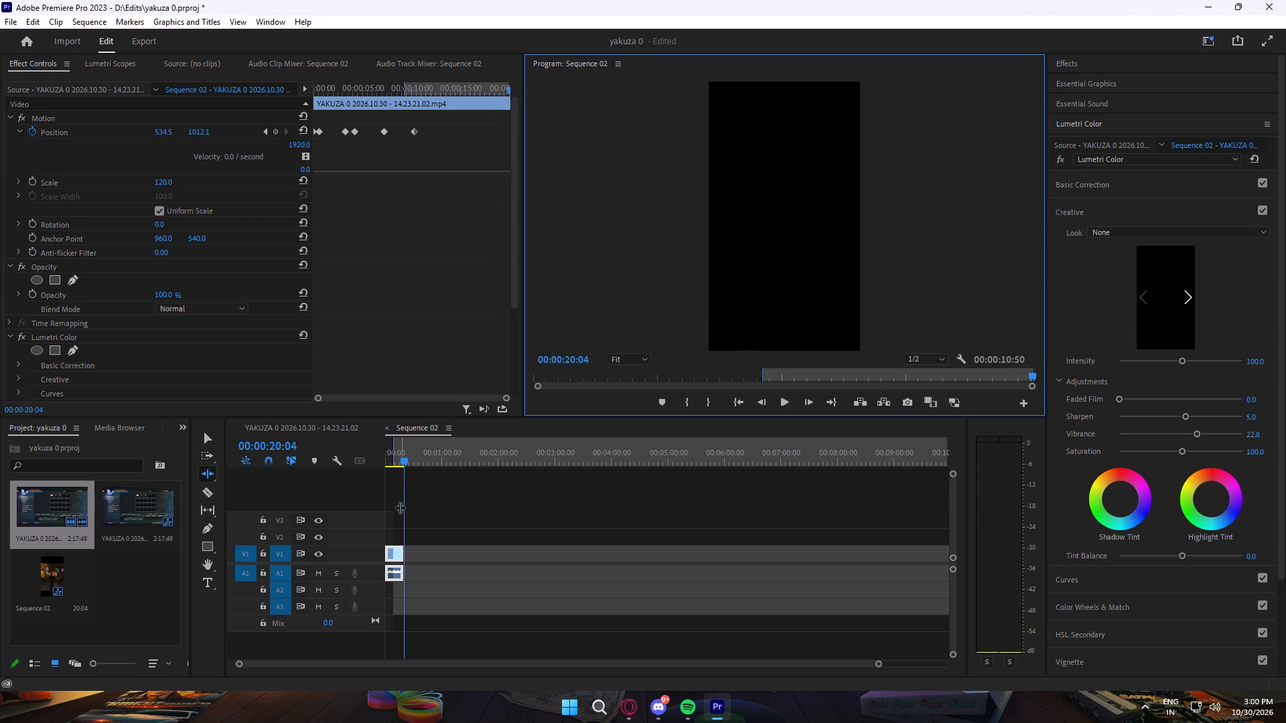
Open the export settings for Sequence 02 and name the output file yakuza.
key(ctrl+m)
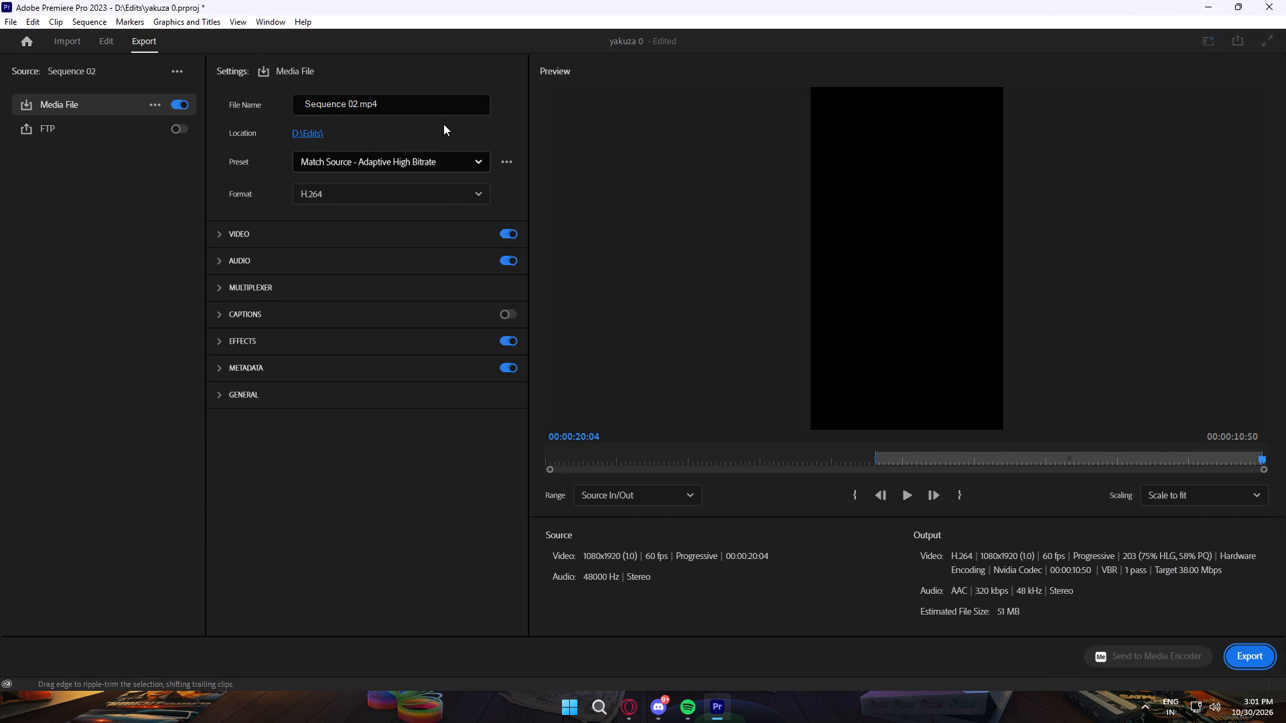
click(429, 92)
click(413, 102)
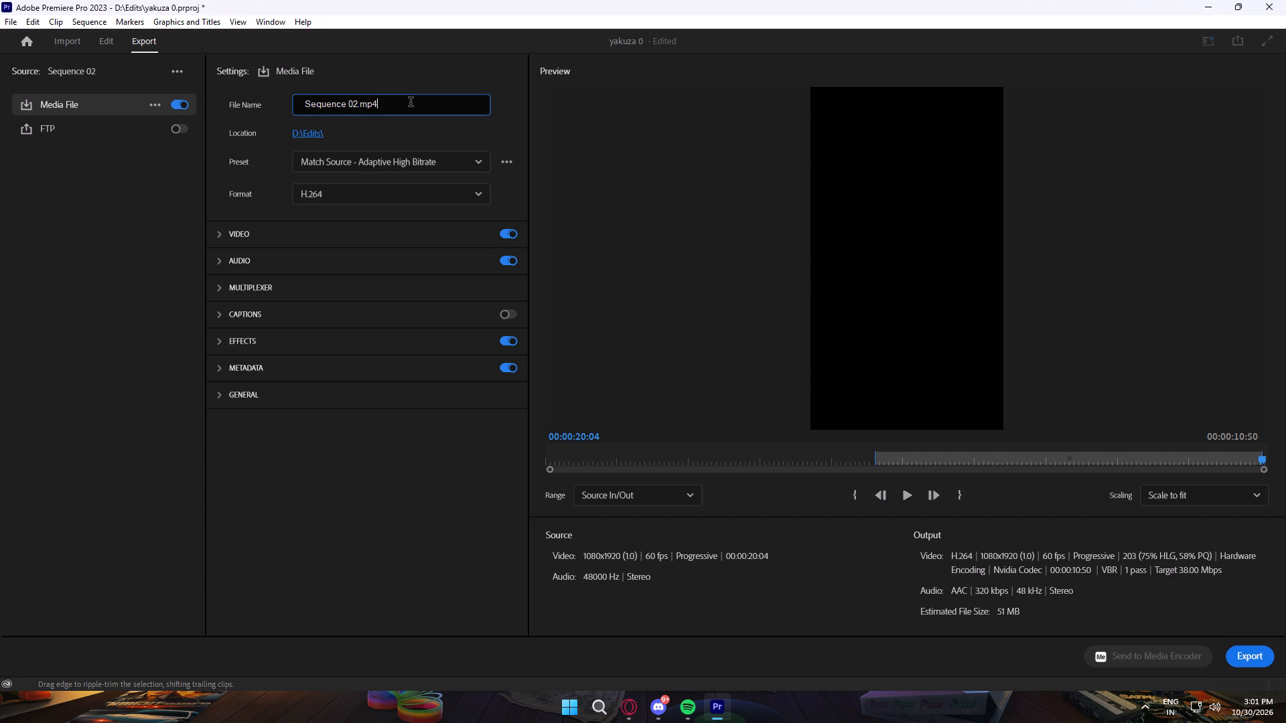
key(BackSpace)
key(BackSpace)
key(BackSpace)
key(BackSpace)
key(BackSpace)
key(BackSpace)
key(BackSpace)
key(BackSpace)
key(BackSpace)
key(BackSpace)
key(BackSpace)
key(BackSpace)
key(BackSpace)
key(BackSpace)
key(BackSpace)
key(BackSpace)
key(BackSpace)
key(BackSpace)
key(BackSpace)
key(y)
text(akuza)
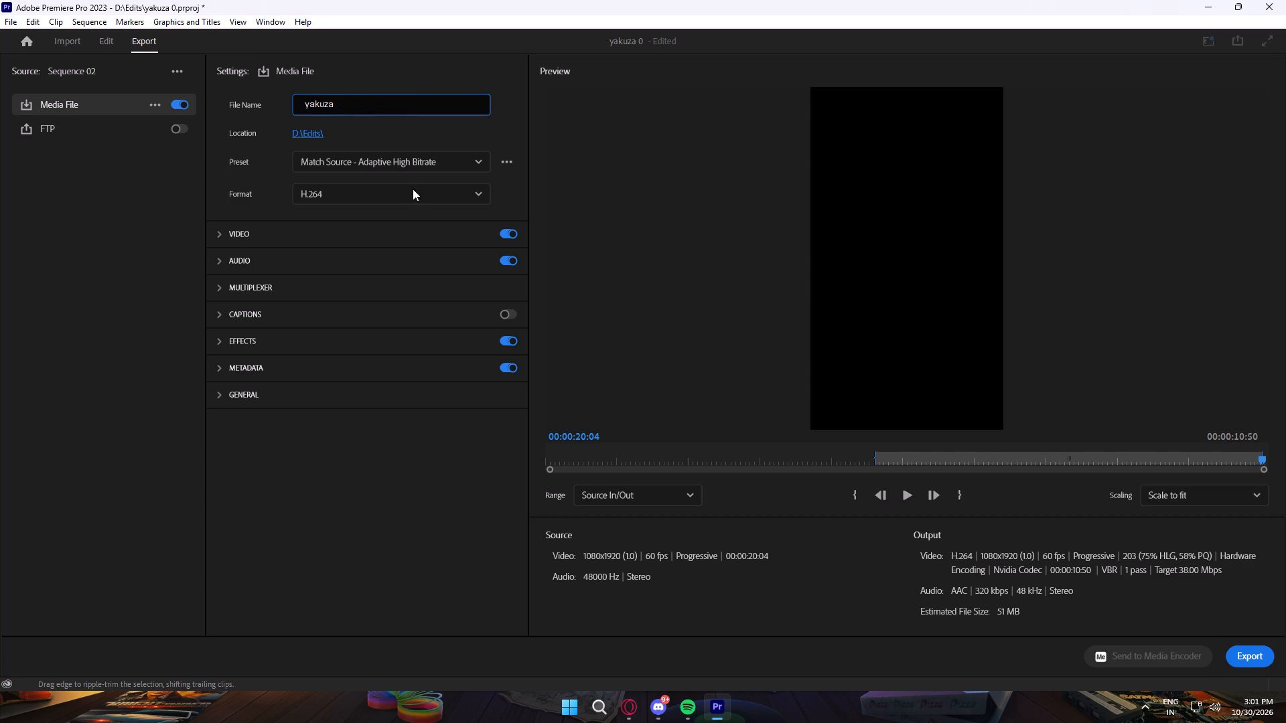
Browse the available export presets, including the full list in the Preset Manager, without changing the preset.
click(475, 159)
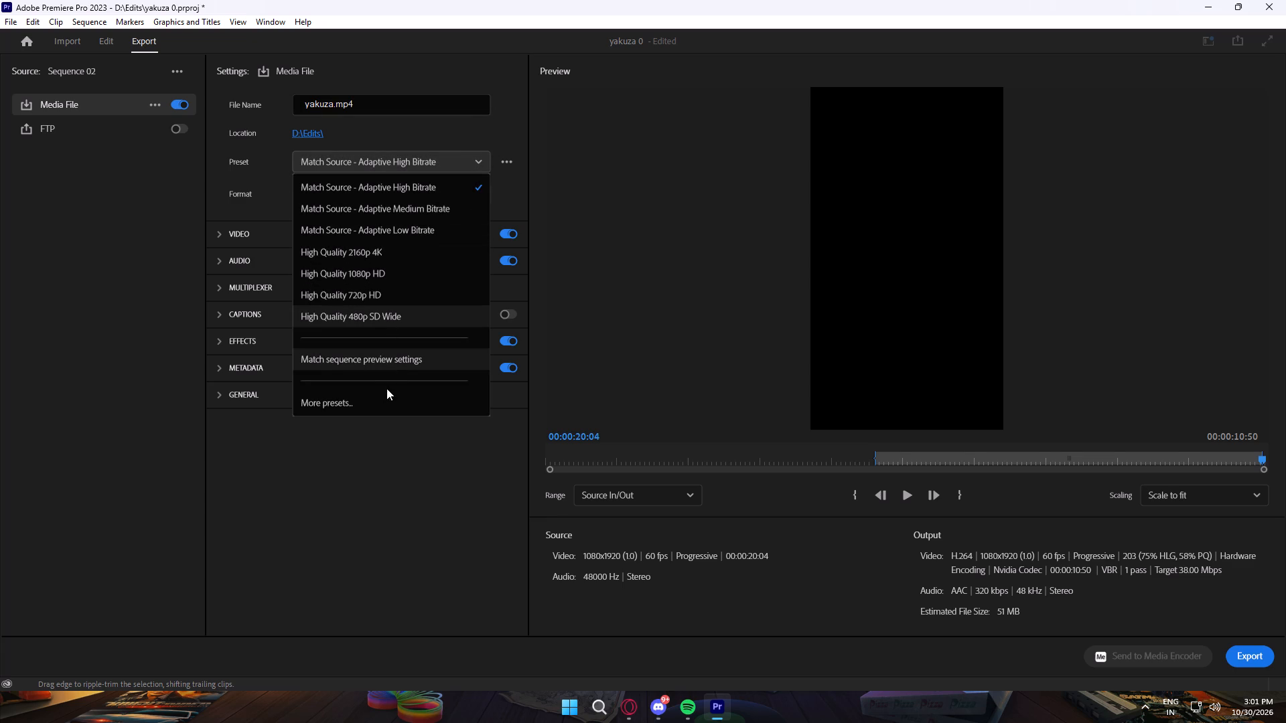
scroll(388, 341, down, 3)
scroll(384, 240, up, 3)
click(319, 407)
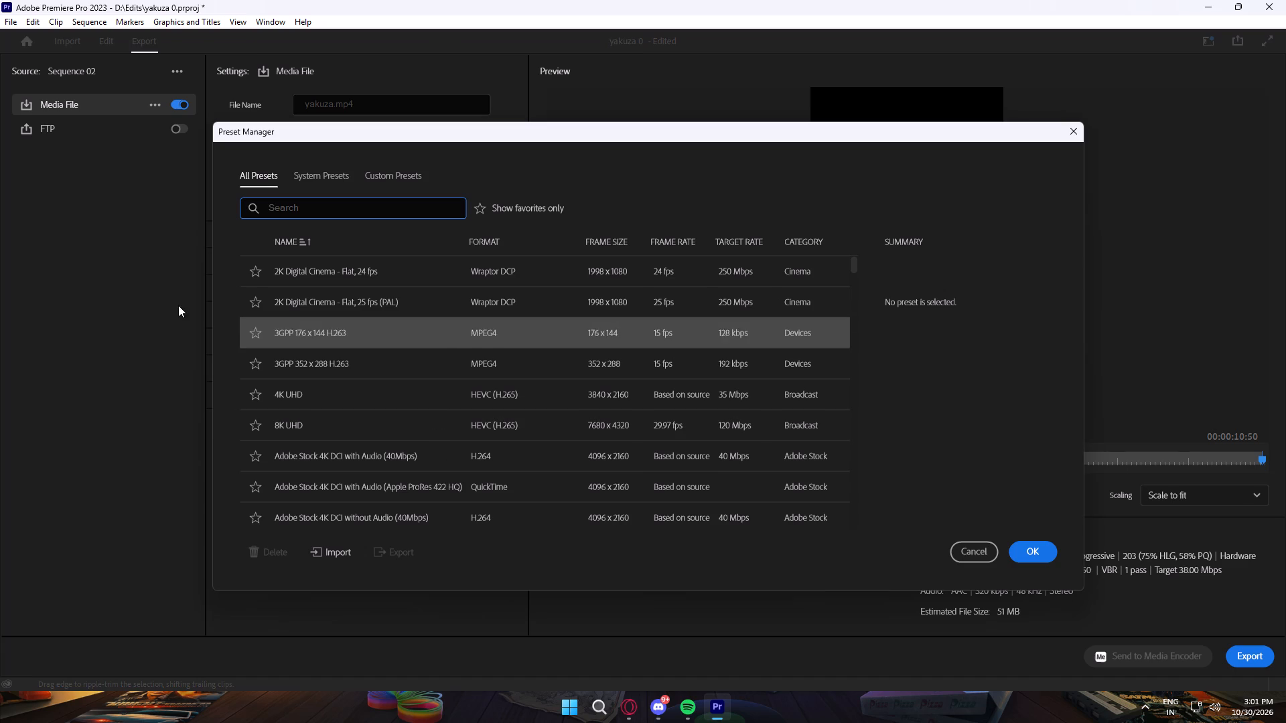
click(1076, 132)
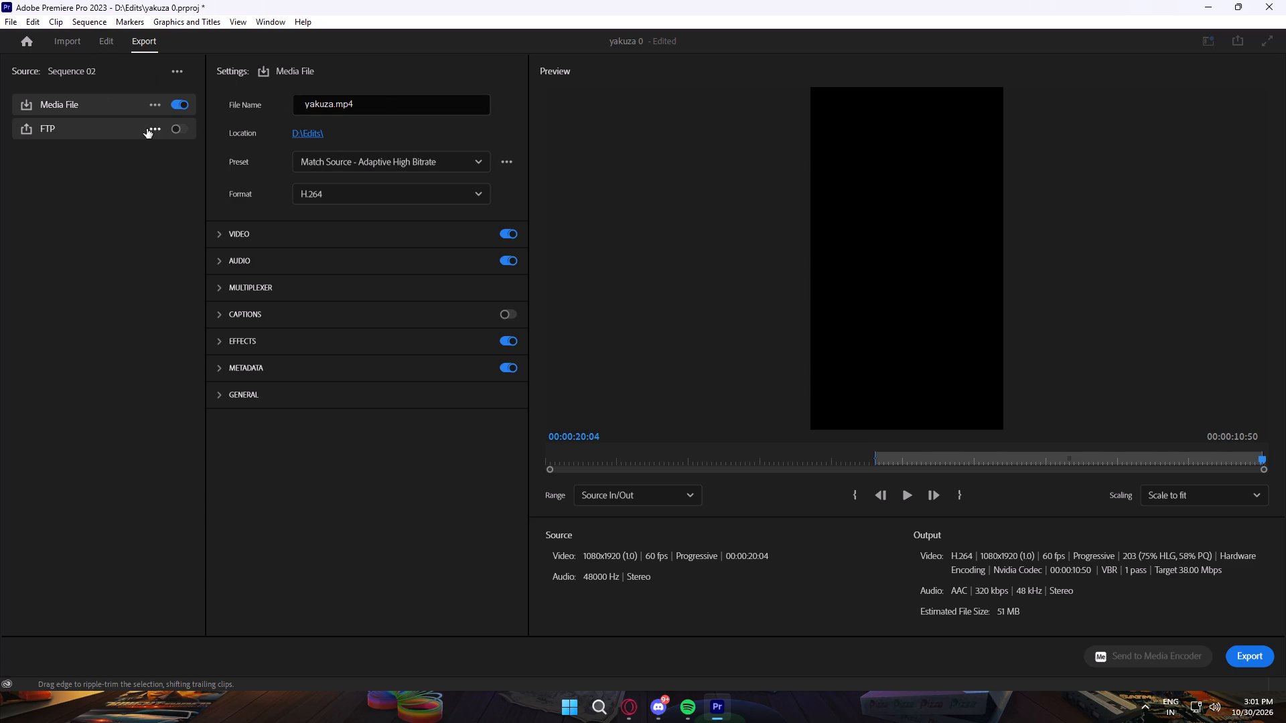
Review the export destinations and the media file's video and audio settings.
click(76, 123)
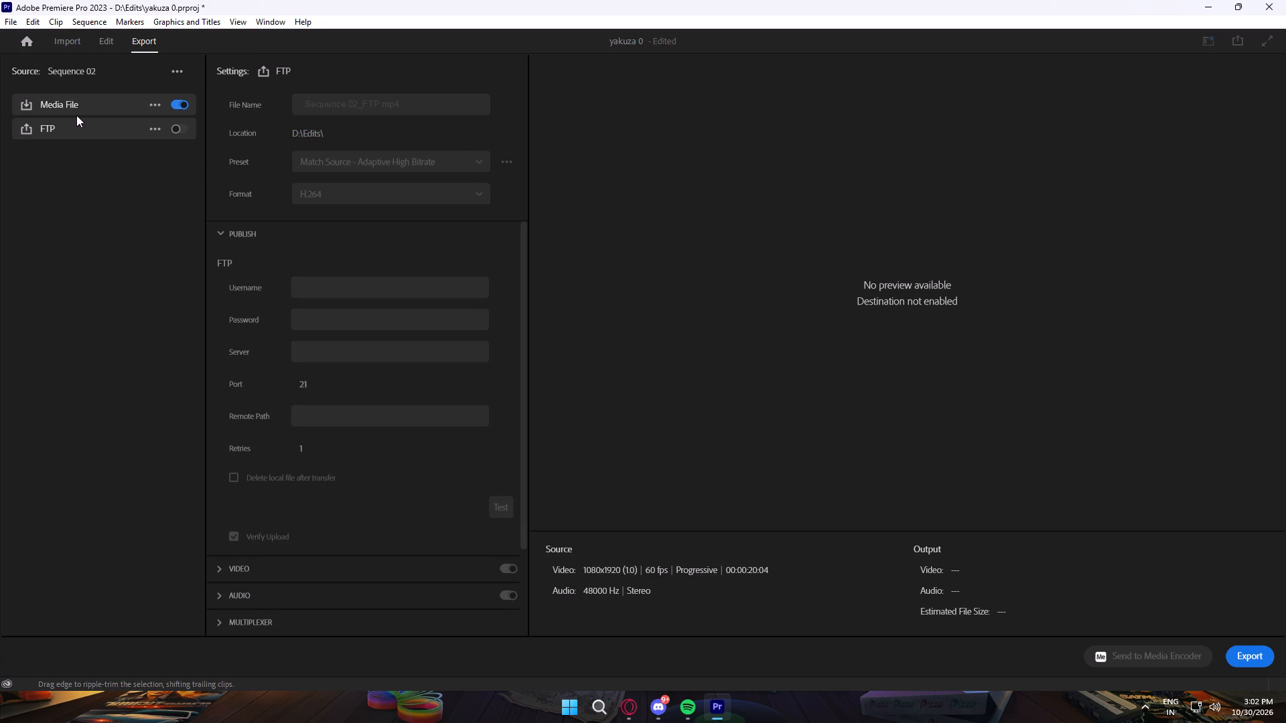
click(73, 111)
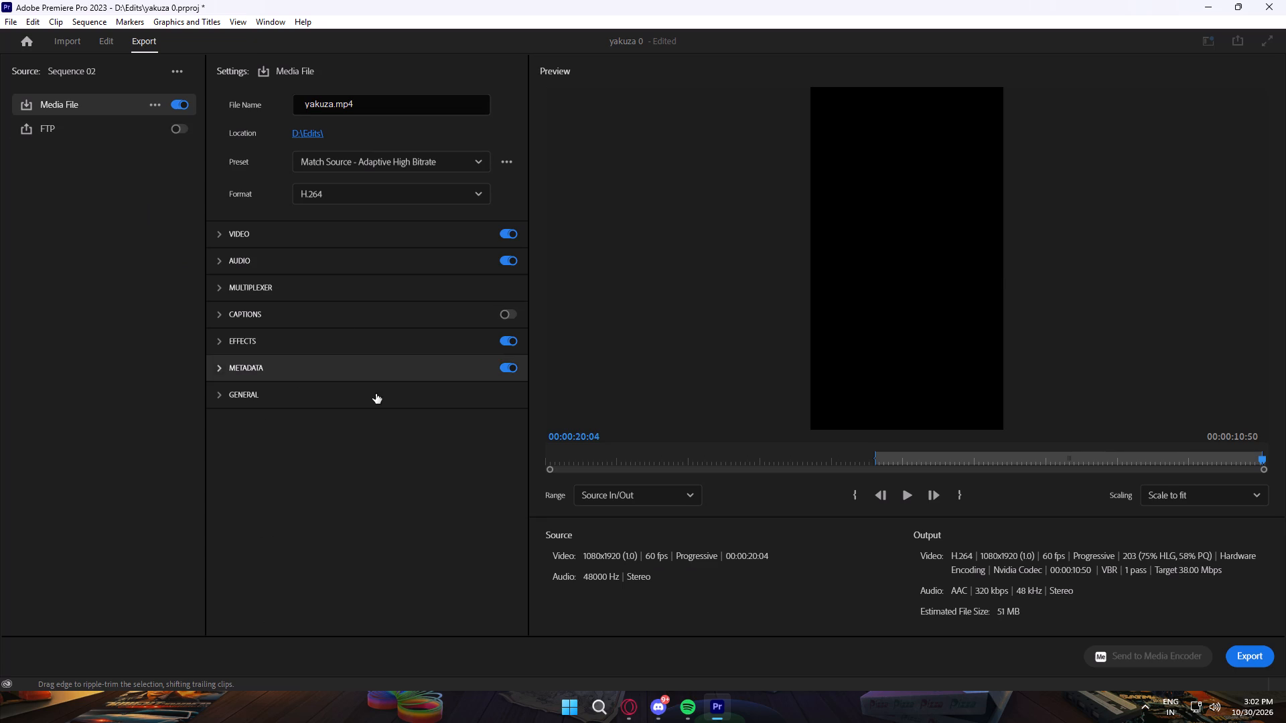
click(216, 230)
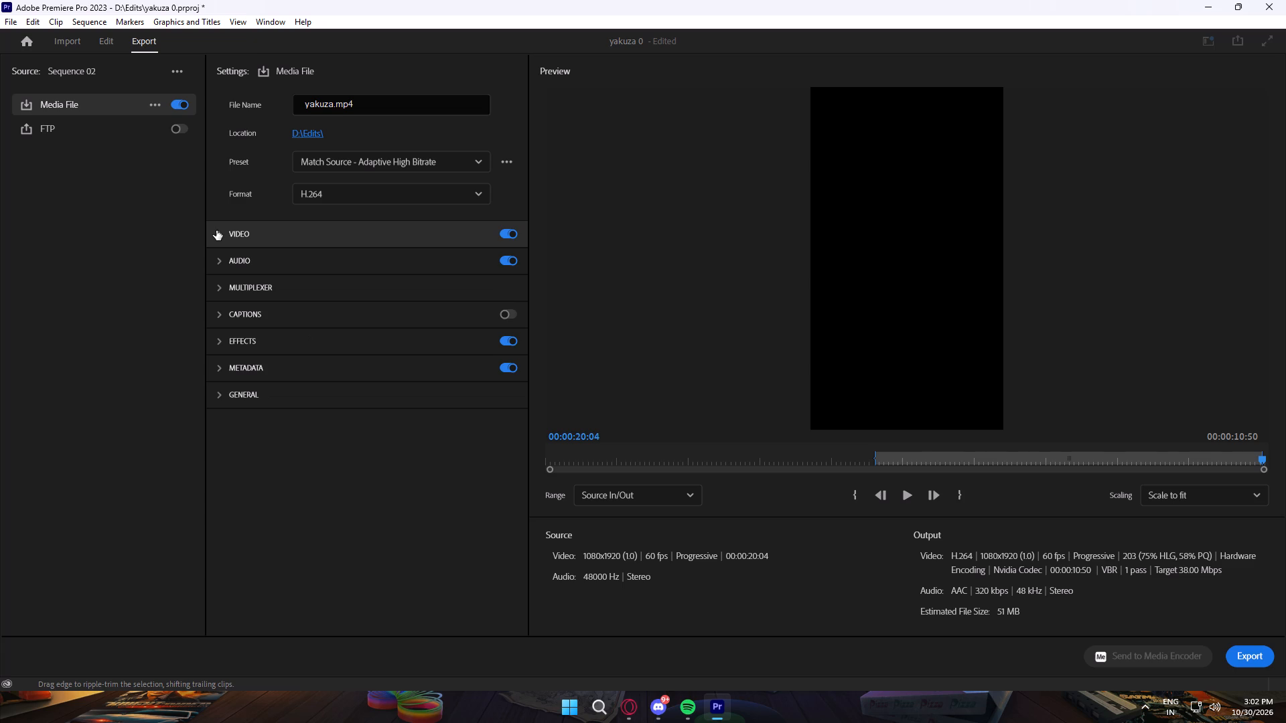
click(253, 448)
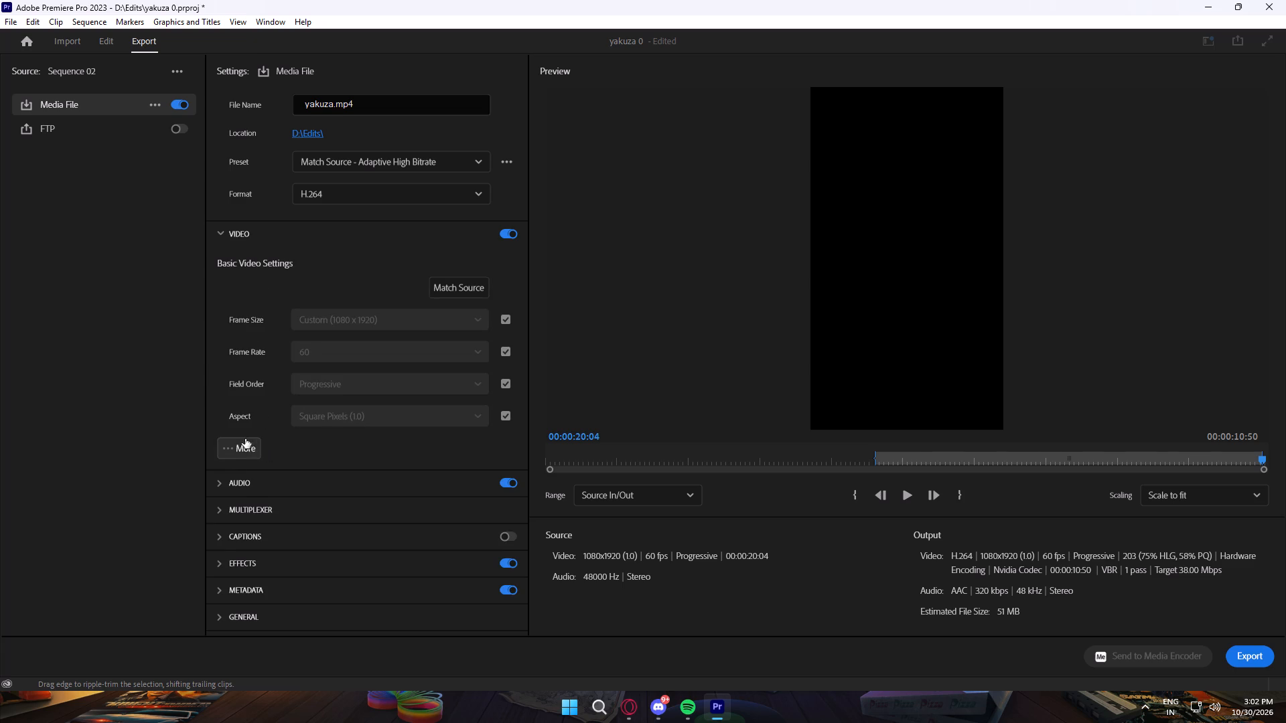
scroll(352, 380, down, 3)
scroll(368, 357, up, 5)
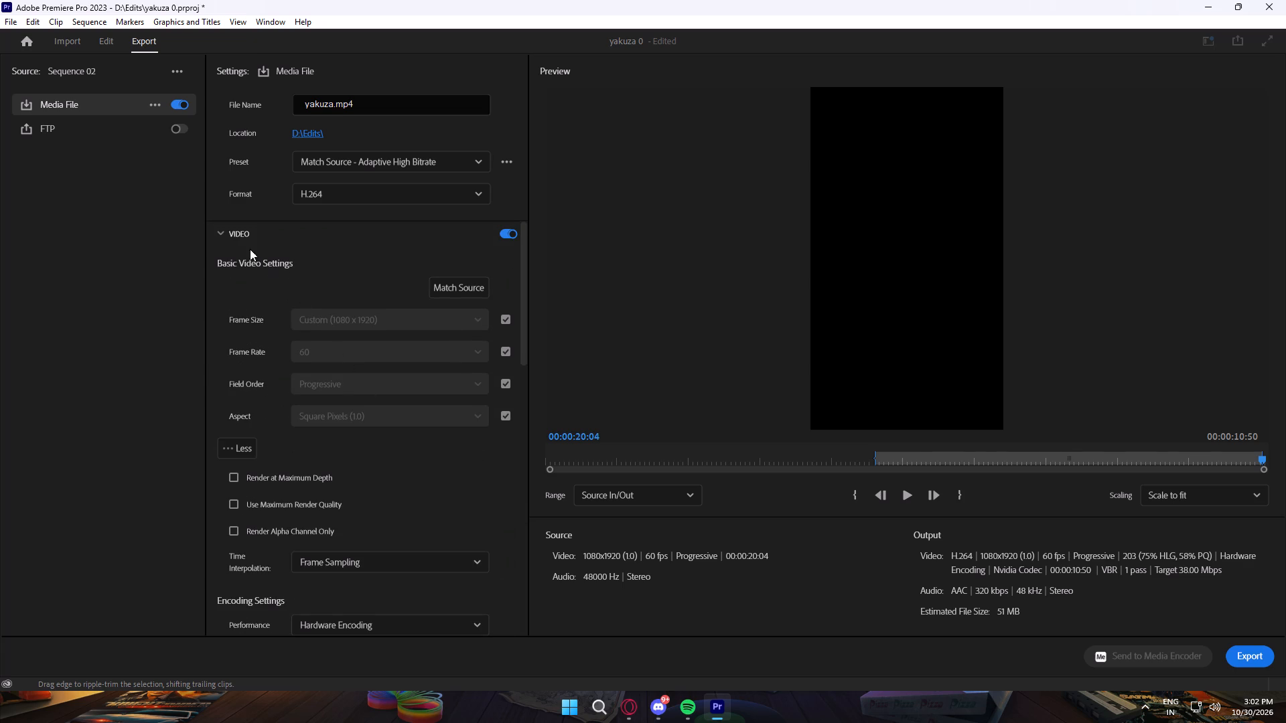
click(228, 236)
click(218, 254)
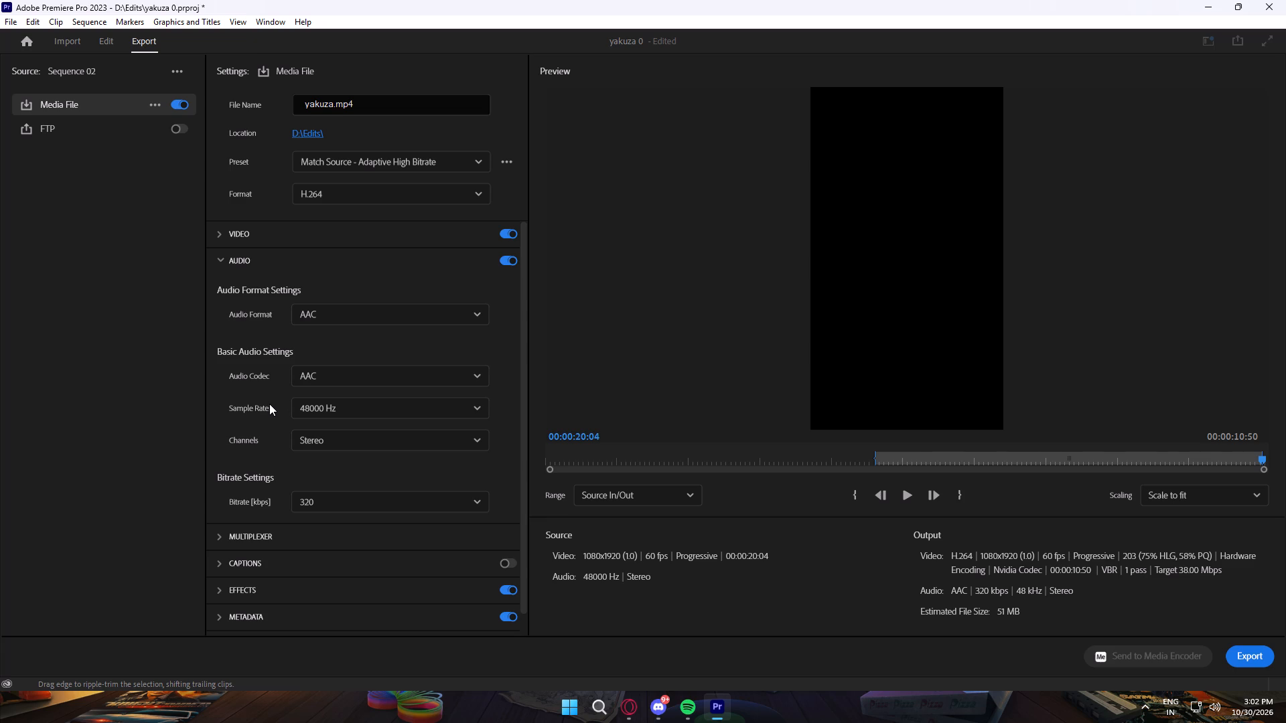
click(217, 263)
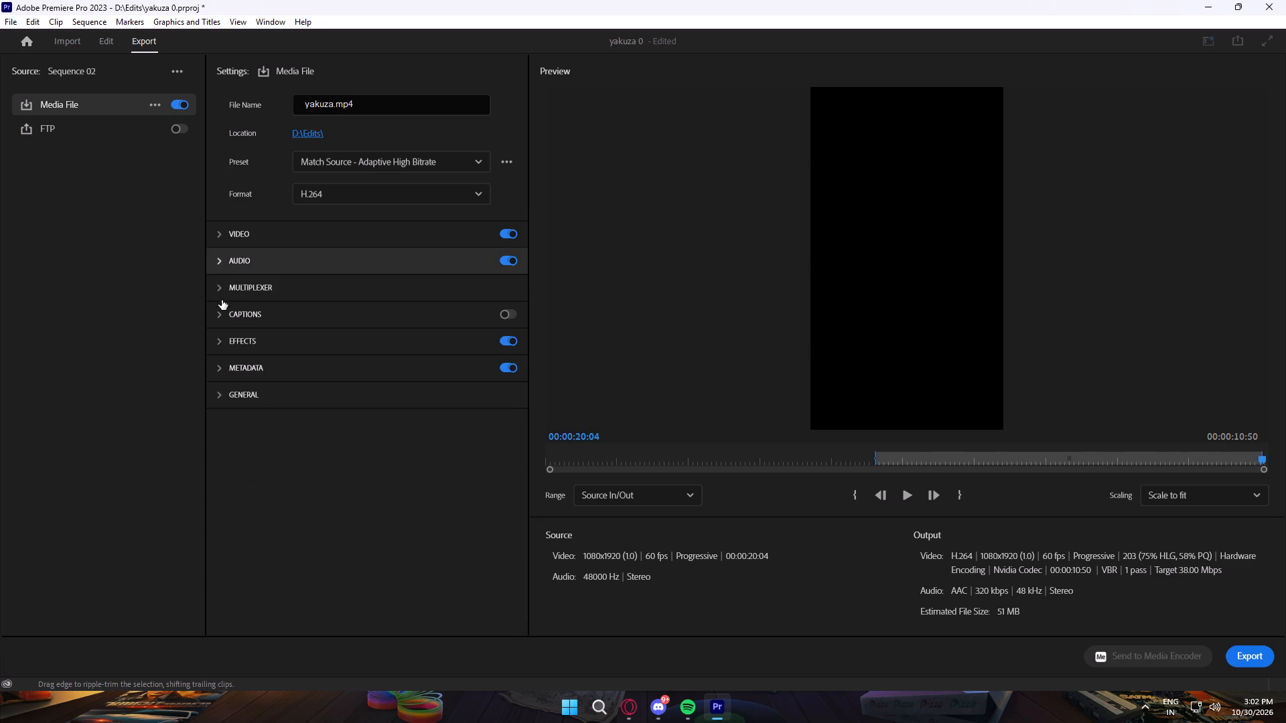
Export the sequence as yakuza.mp4 in H.264 to D:\Edits with the Match Source - Adaptive High Bitrate preset.
click(1259, 659)
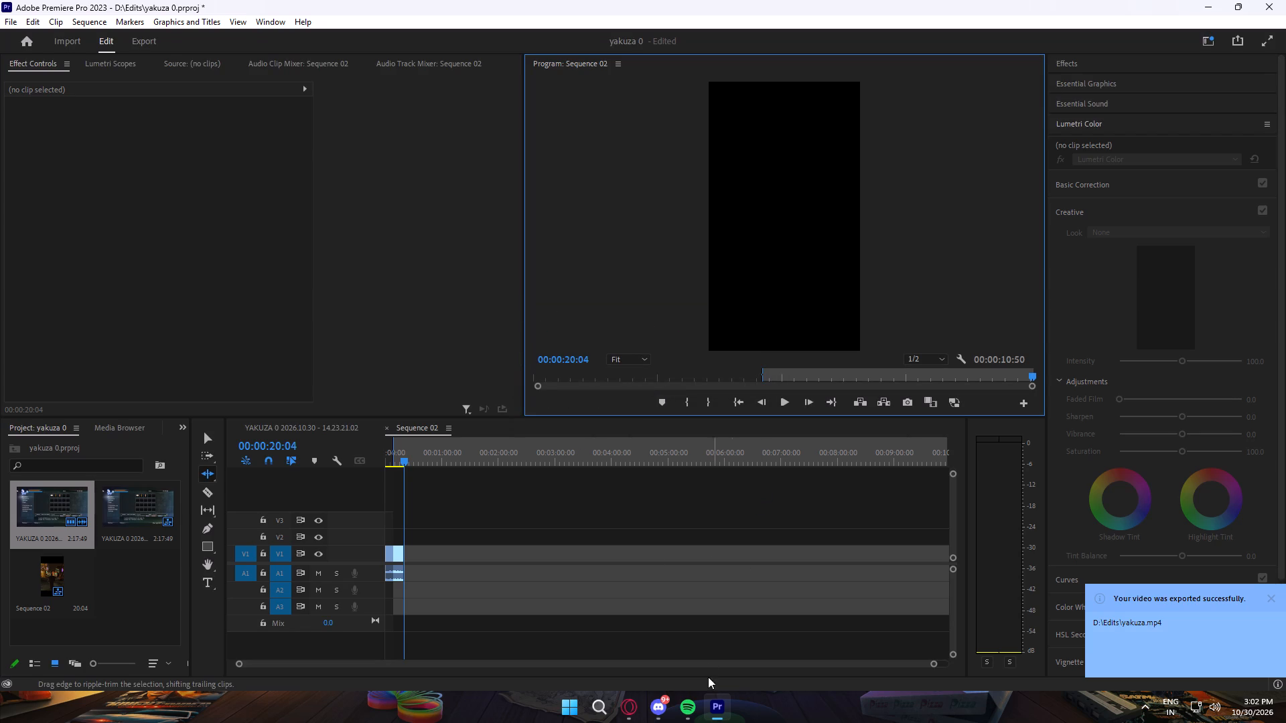
Close the video editor, saving the changes to the yakuza 0 project.
click(1270, 0)
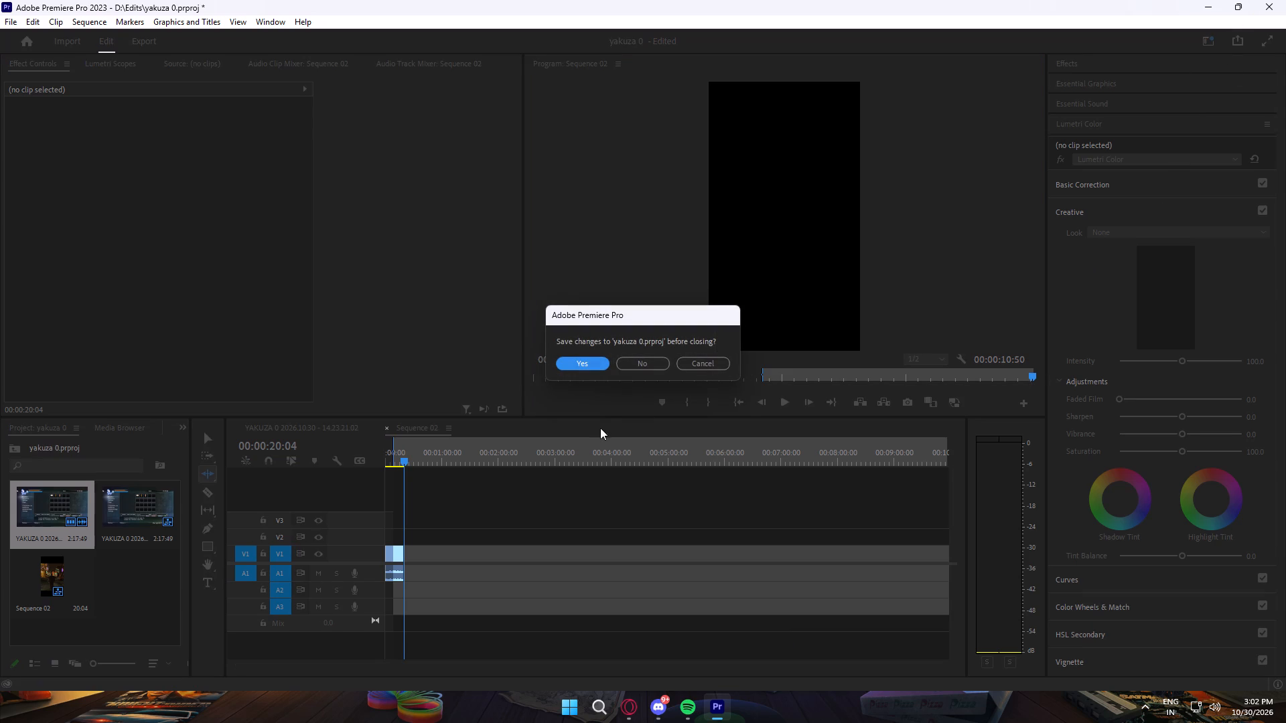
click(598, 365)
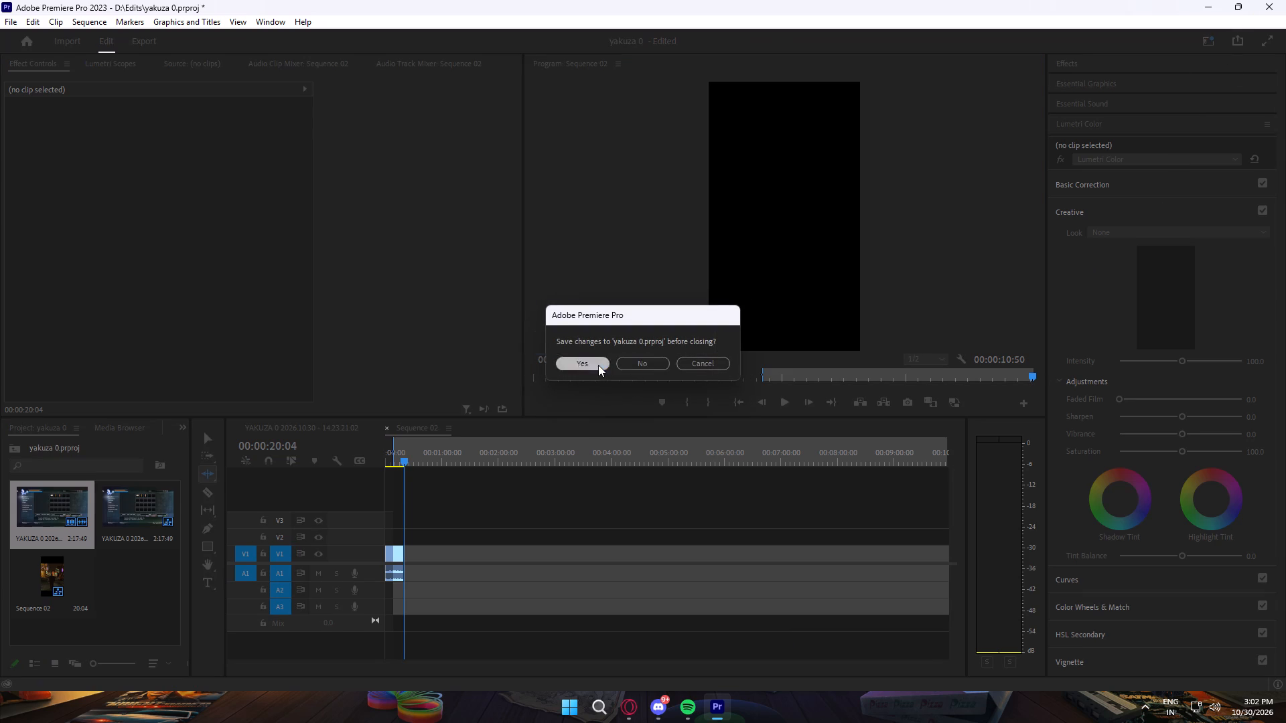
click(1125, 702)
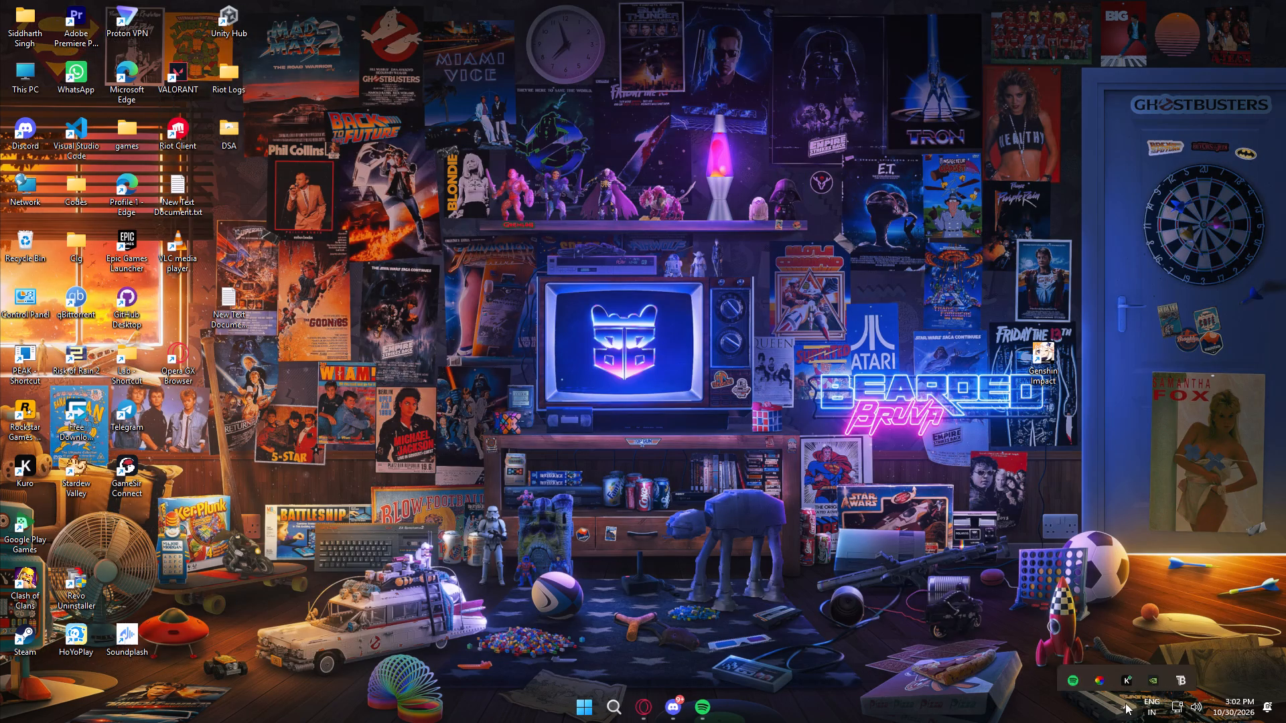